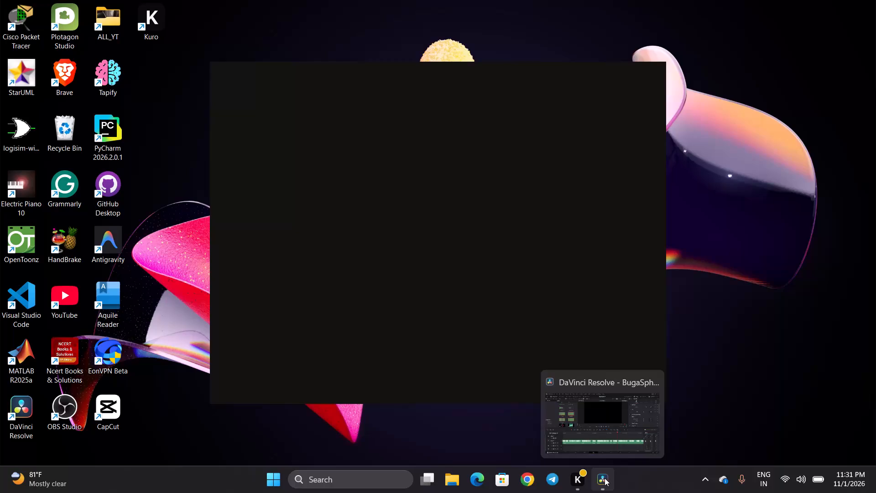
Switch to DaVinci Resolve, audition Audio 1 from about 01:13:01, and split u2.m4a around the pause at about 01:13:02:20 and just before 01:13:03:00.
click(605, 478)
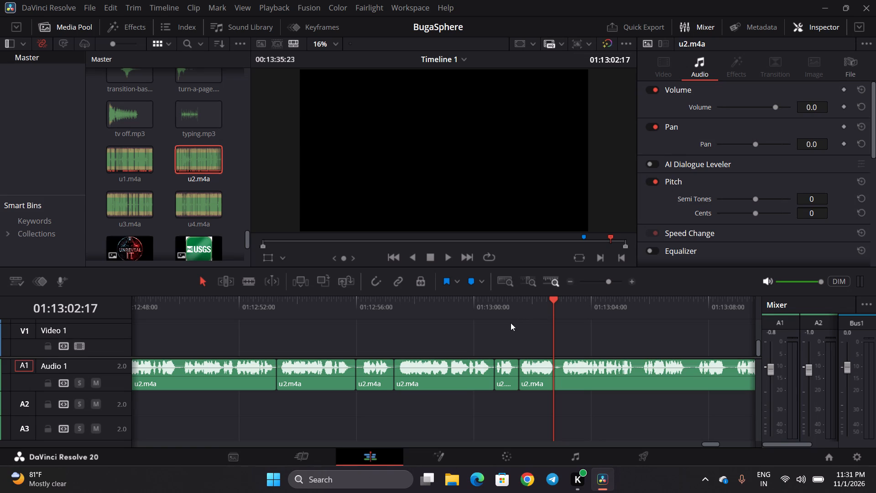
click(509, 309)
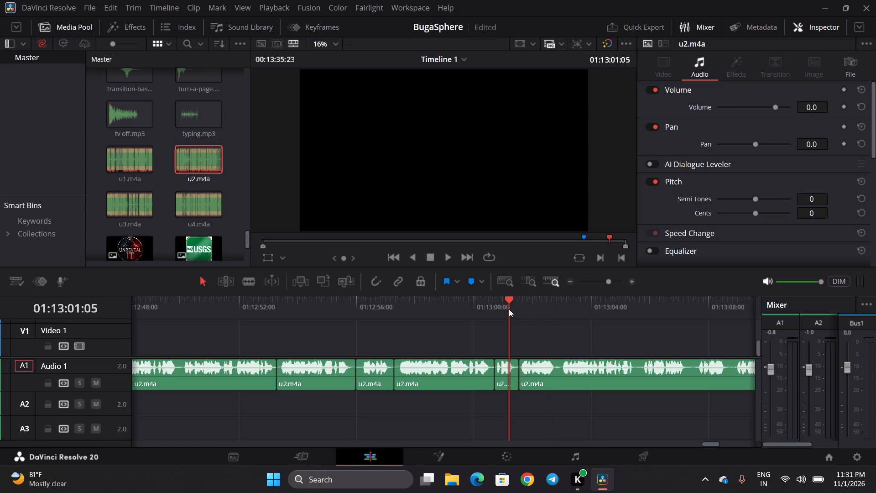
key(space)
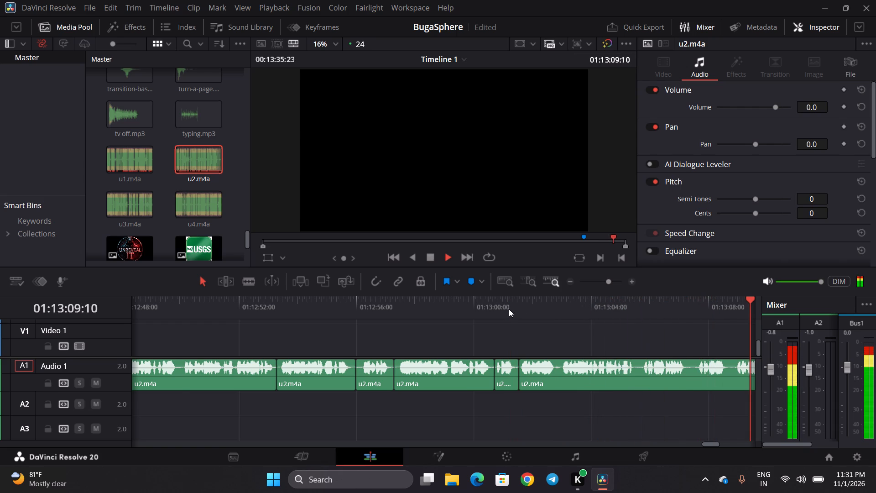
key(space)
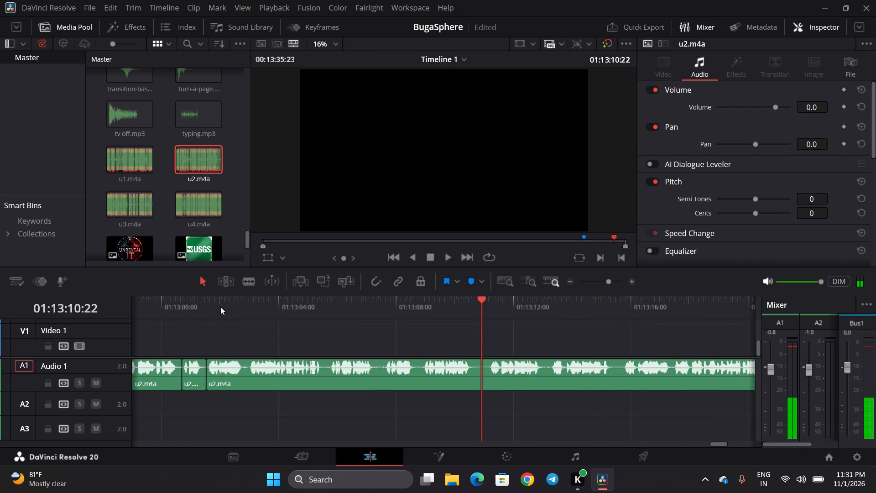
click(203, 313)
key(space)
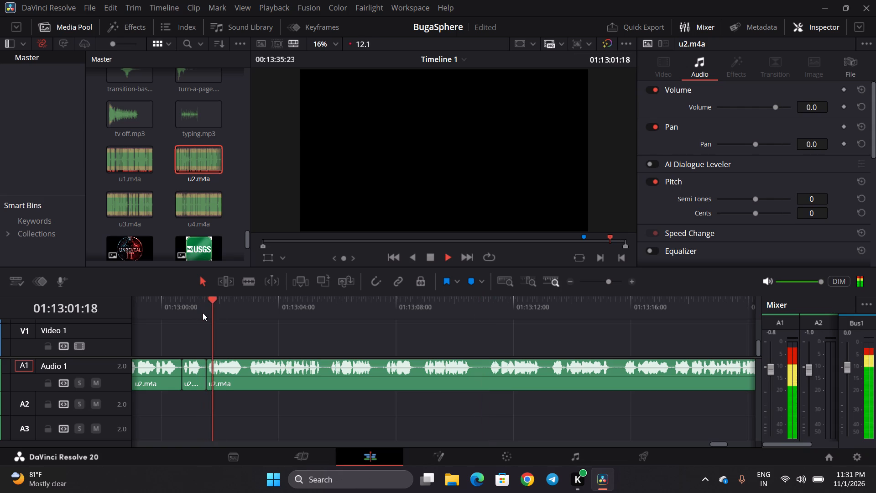
key(space)
click(207, 313)
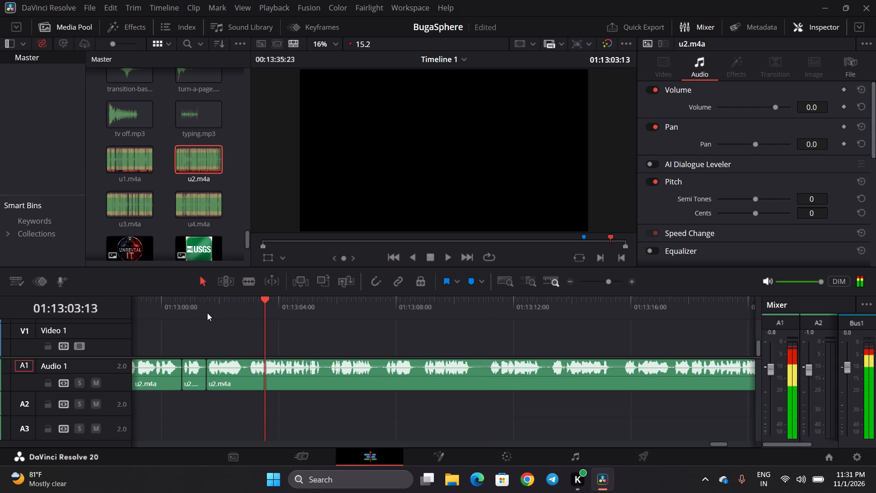
key(space)
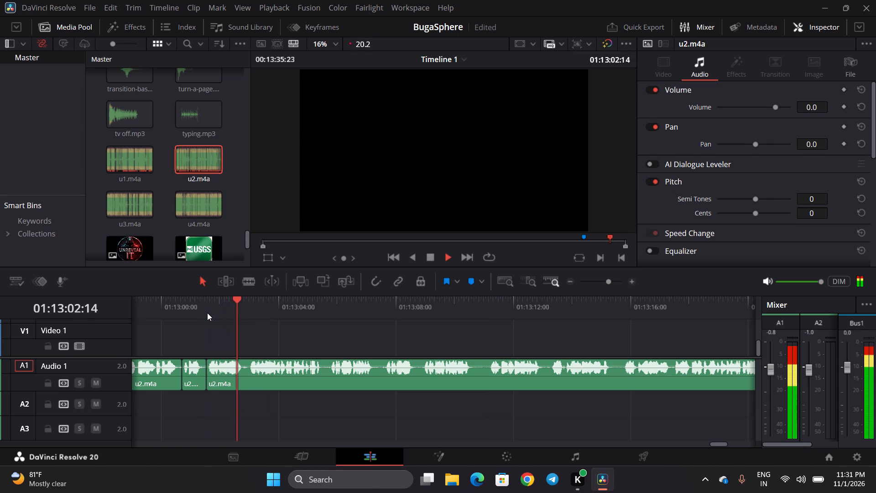
key(space)
click(247, 279)
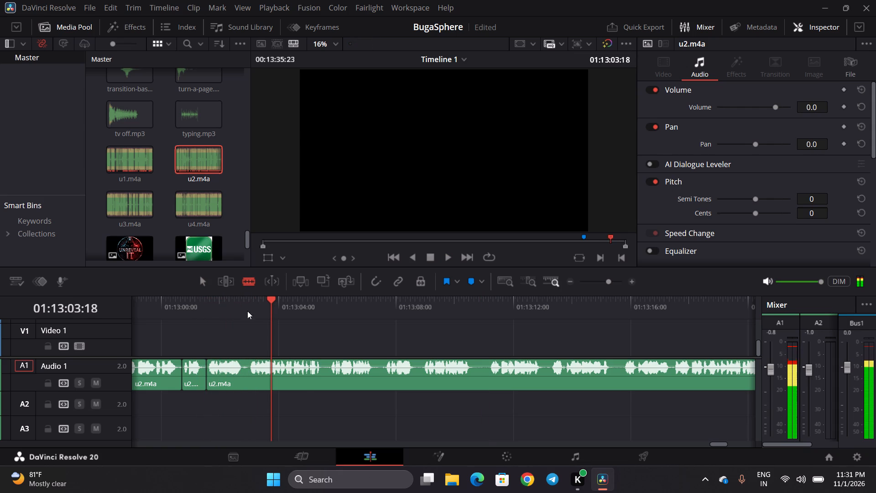
click(245, 381)
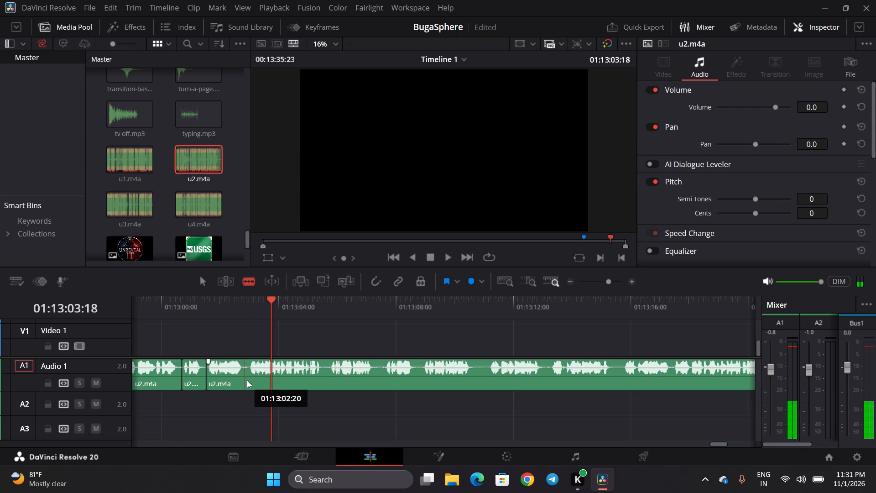
click(248, 380)
Audition the narration after the pause and split the u2.m4a clip on Audio 1 at 01:13:04:17.
key(space)
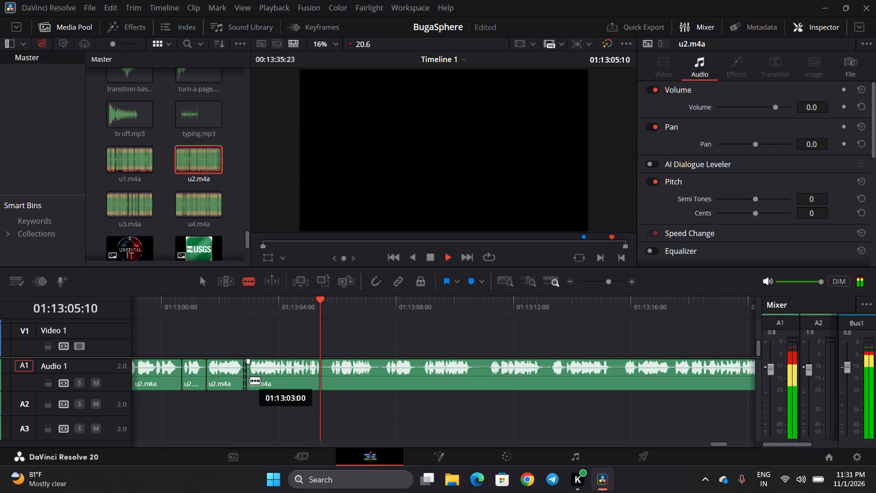
key(space)
click(279, 313)
key(space)
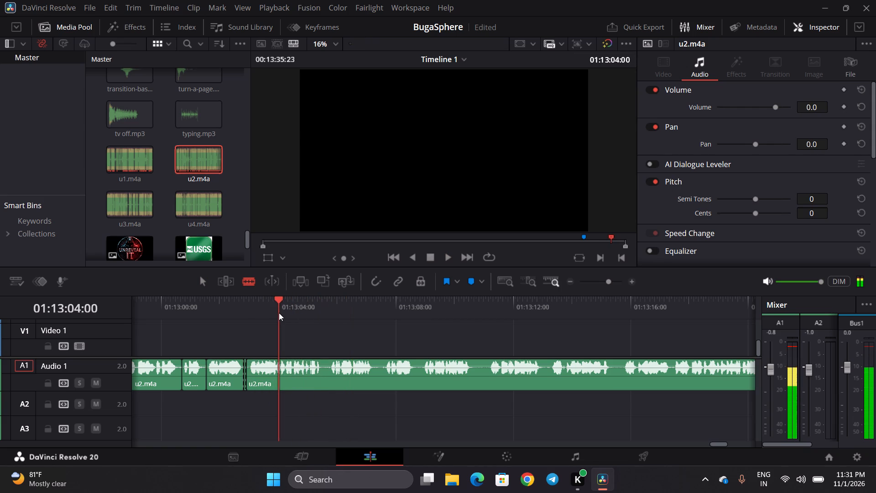
key(space)
key(space)
key(space)
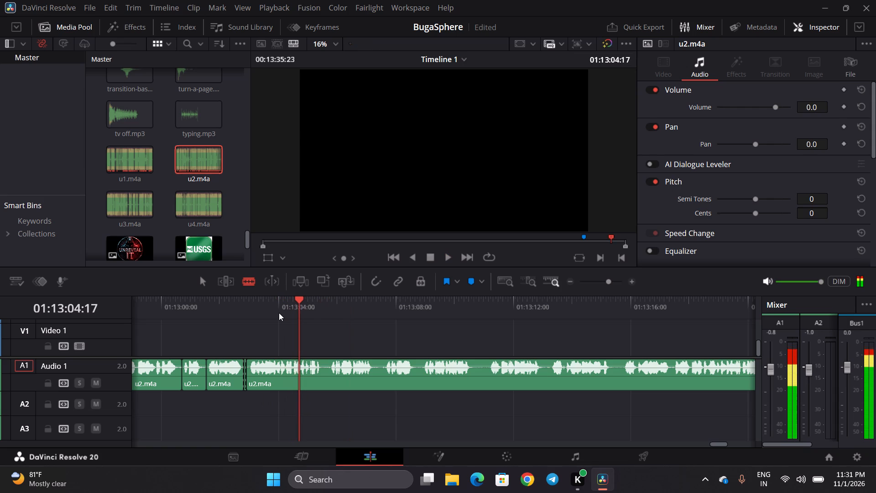
key(space)
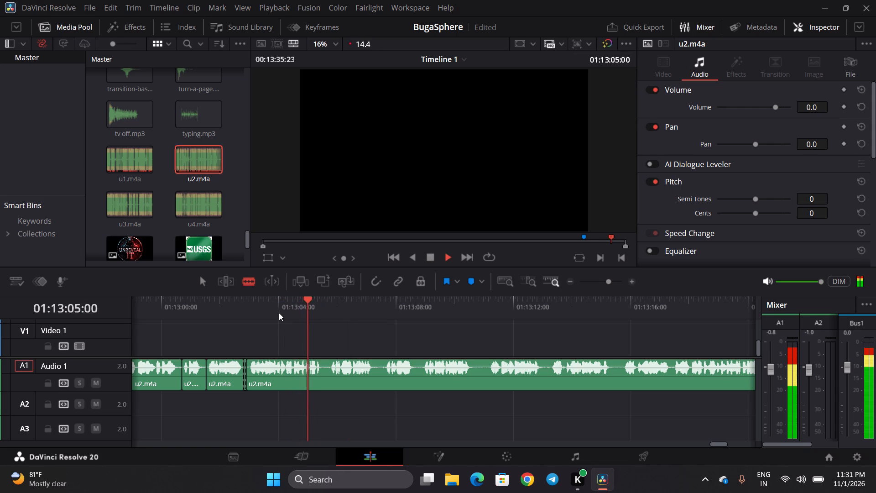
key(space)
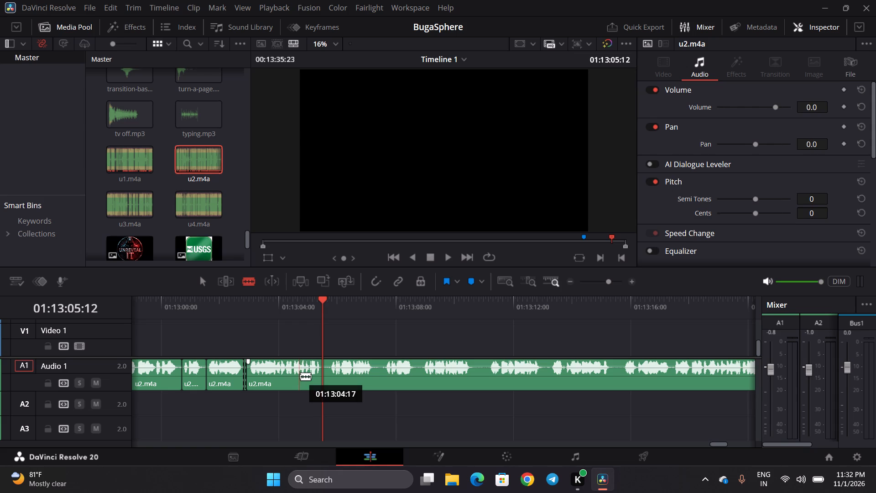
click(300, 376)
Listen on from the 01:13:04:17 cut and split the u2.m4a clip at about 01:13:08:23.
click(299, 312)
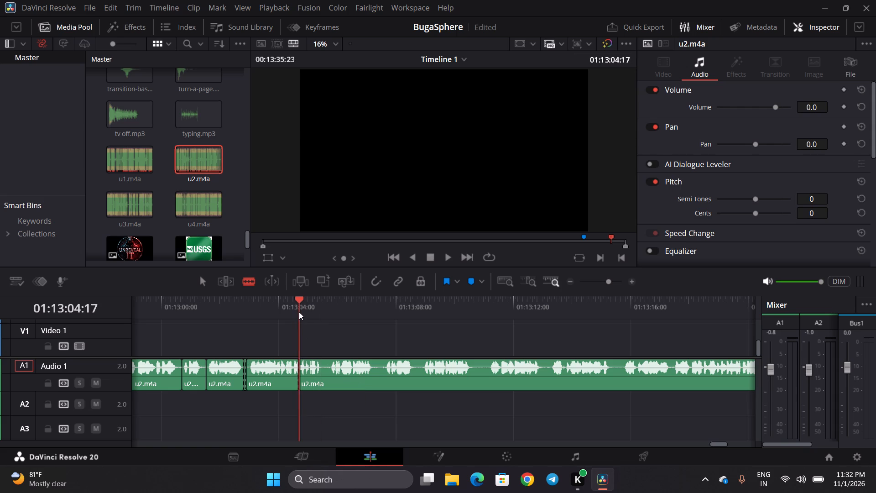
key(space)
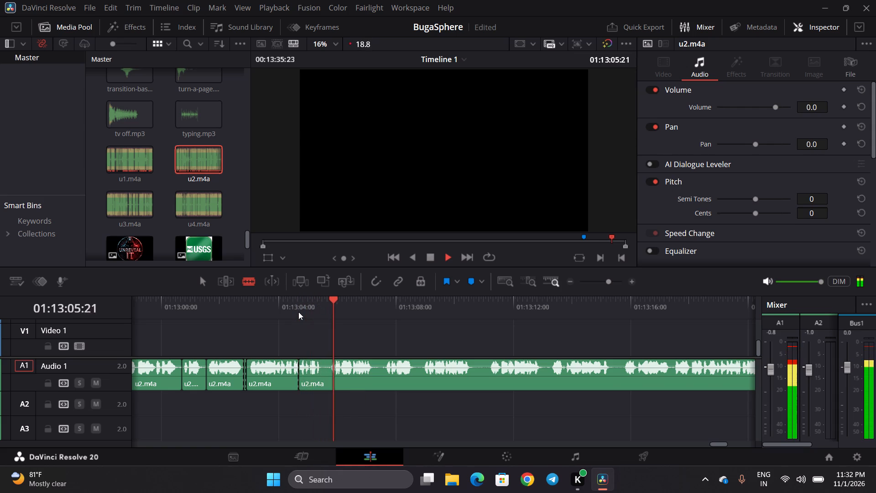
key(space)
key(space)
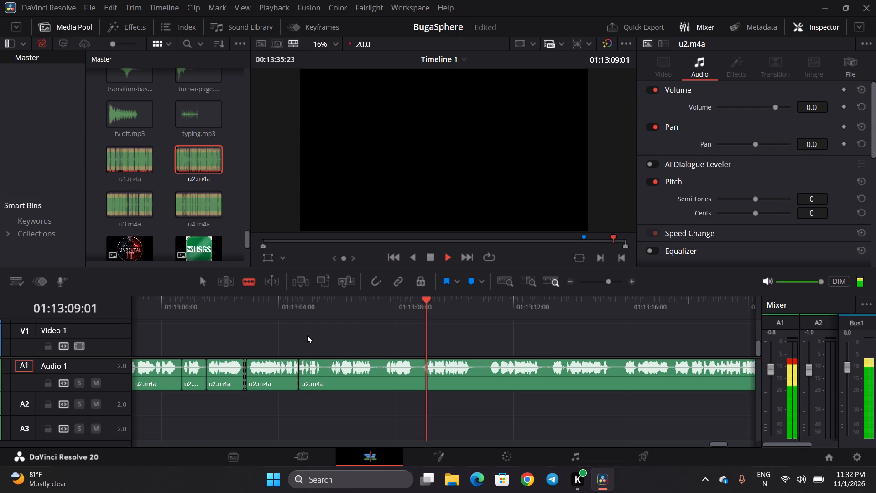
key(space)
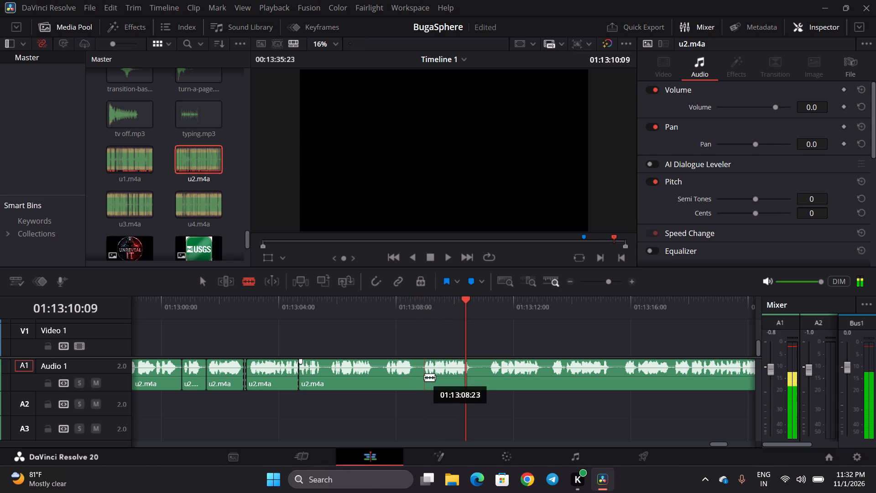
click(424, 377)
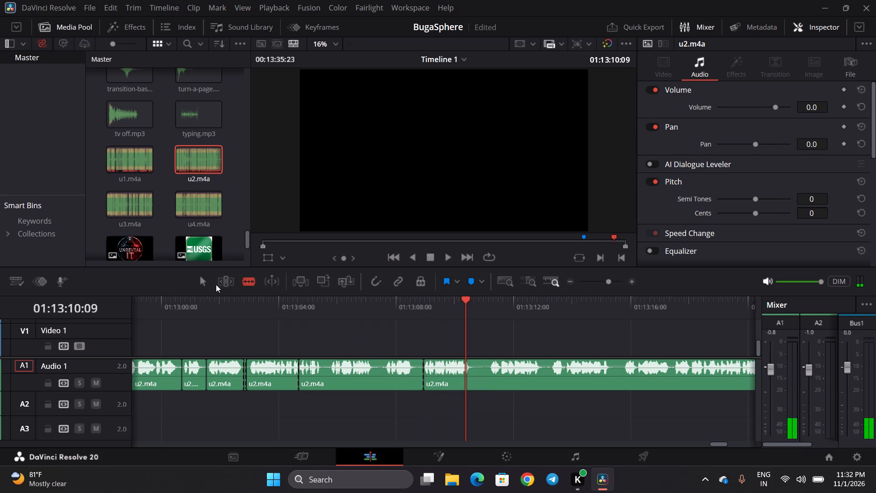
Ripple delete the u2.m4a segment between 01:13:04:17 and about 01:13:08:23 on Audio 1.
click(203, 277)
click(355, 376)
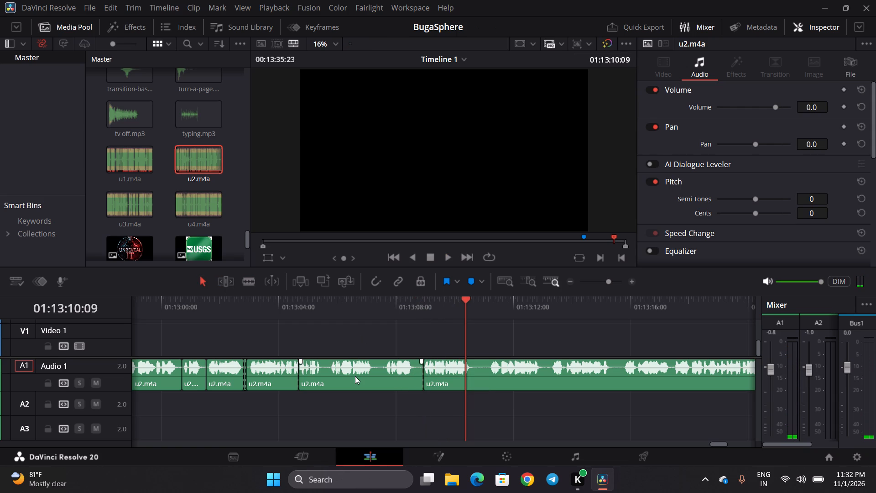
key(BackSpace)
click(355, 376)
key(BackSpace)
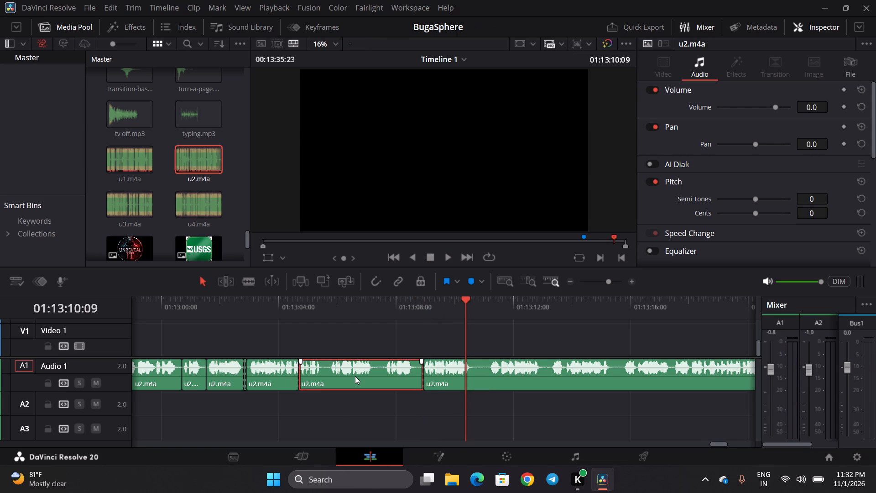
key(BackSpace)
Audition the narration across the new join and split u2.m4a around the following pause at about 01:13:06:11 and 01:13:06:17.
click(269, 307)
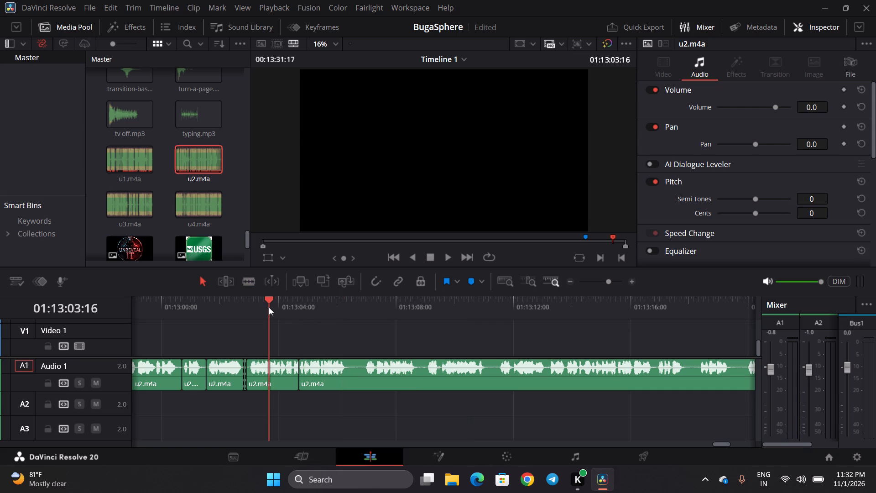
key(space)
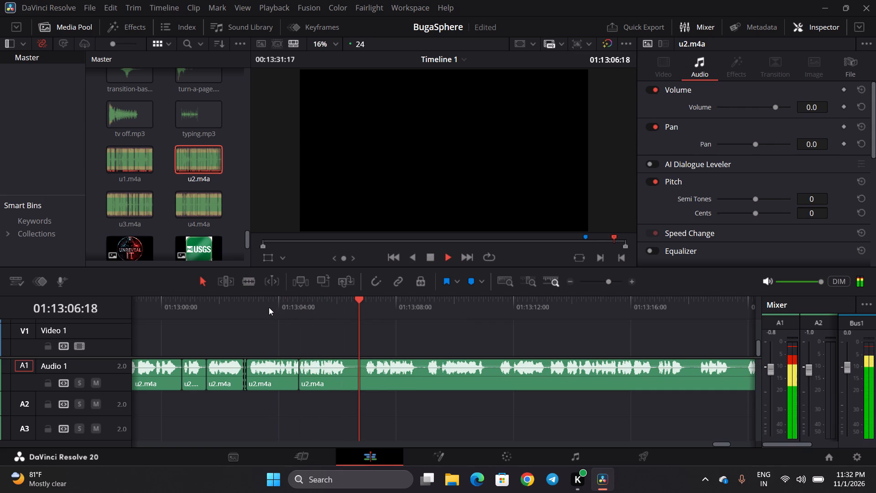
key(space)
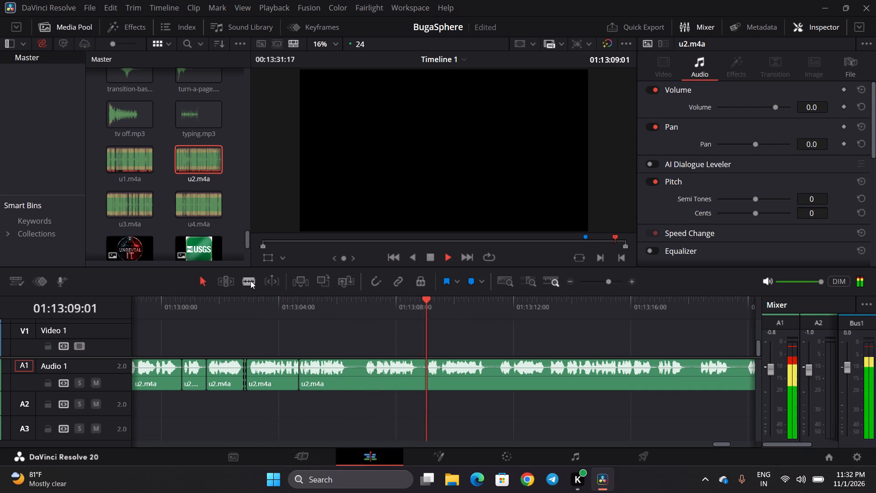
click(250, 281)
click(355, 309)
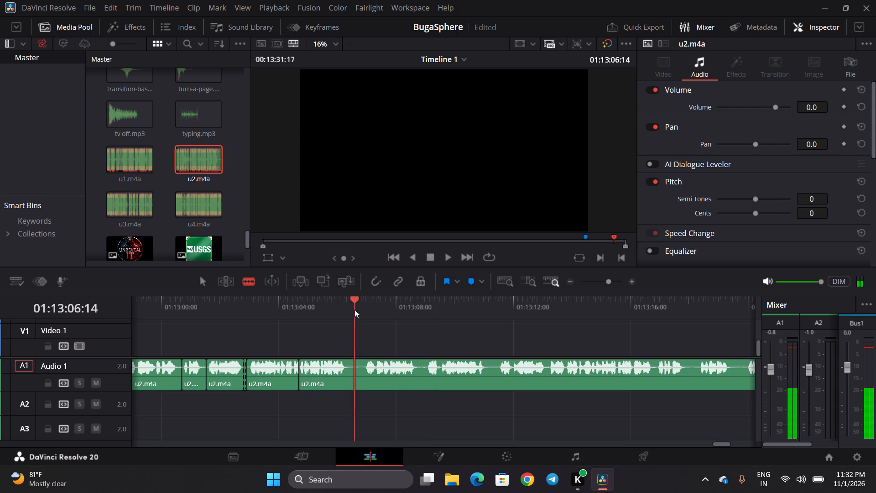
key(space)
key(space)
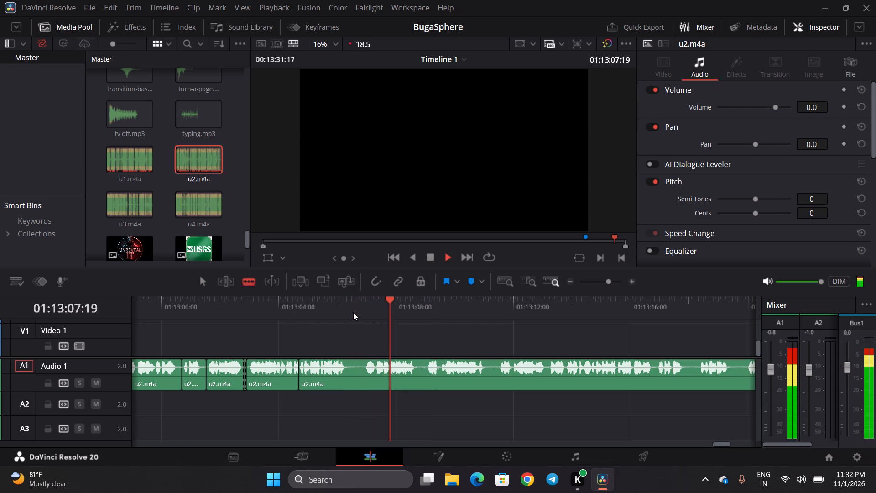
key(space)
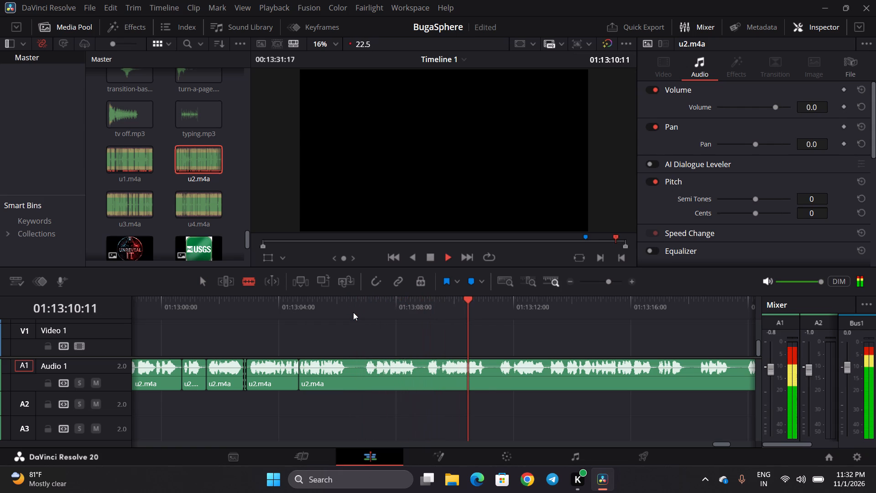
key(space)
key(space)
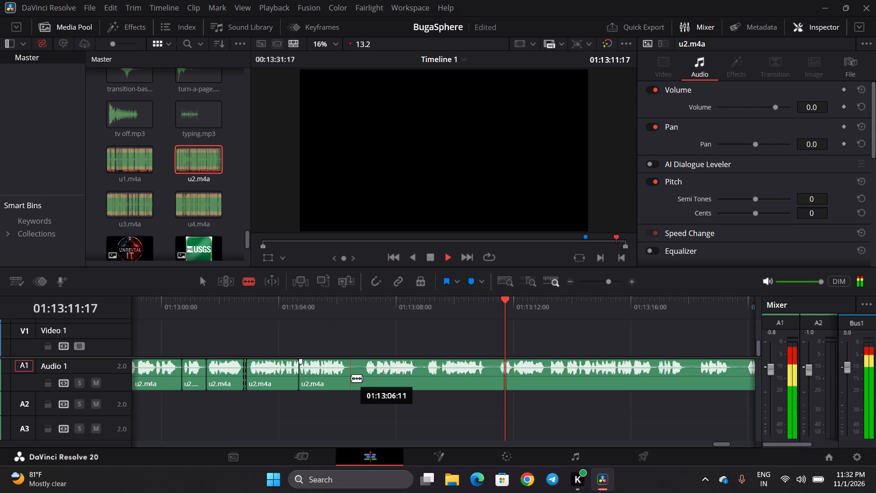
key(space)
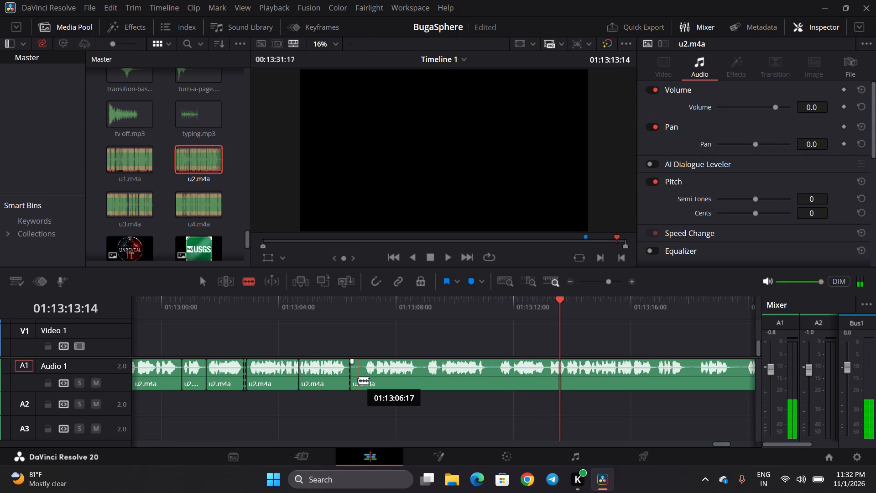
click(358, 380)
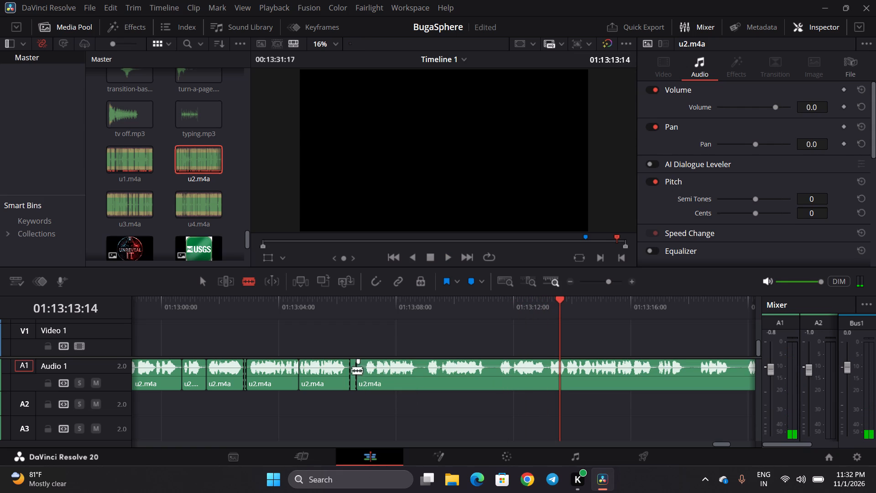
Audition the narration after the 01:13:06:17 cut, replaying the passage around 01:13:08:00, and split u2.m4a at about 01:13:08:05.
click(354, 305)
key(space)
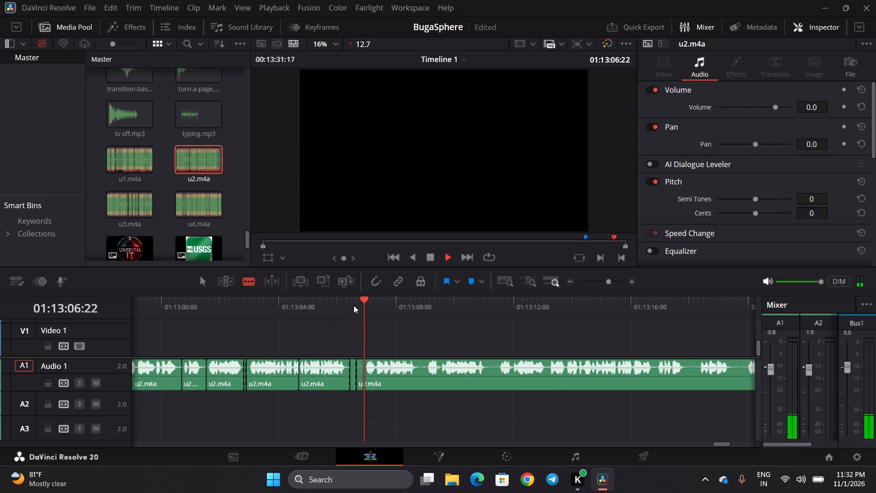
key(space)
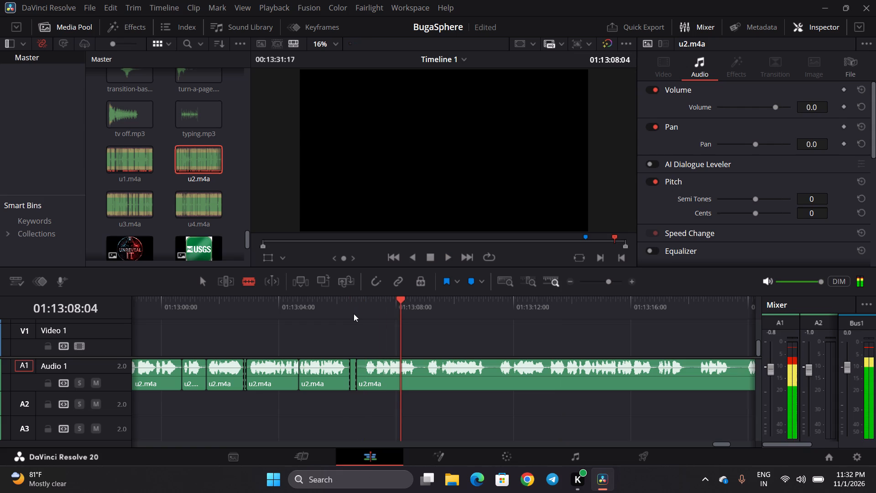
click(354, 314)
click(381, 315)
key(space)
key(space)
key(space)
key(space)
key(space)
key(space)
key(space)
key(space)
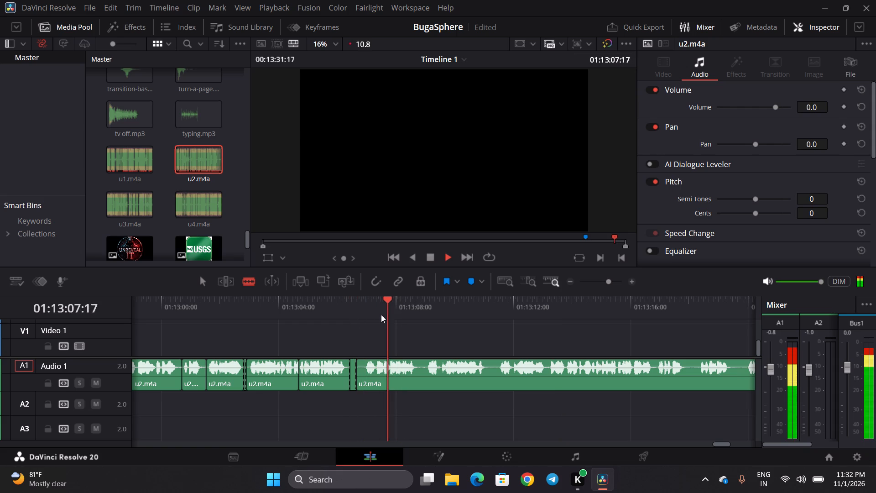
key(space)
key(space)
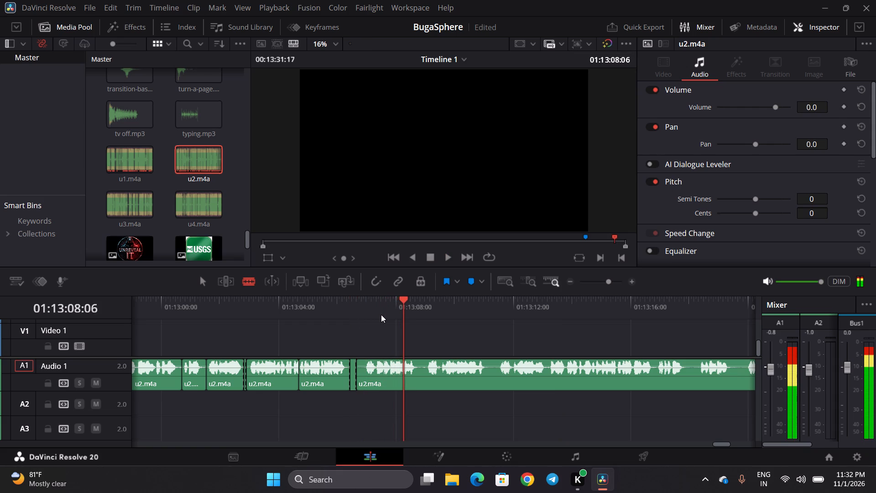
click(390, 315)
key(space)
key(space)
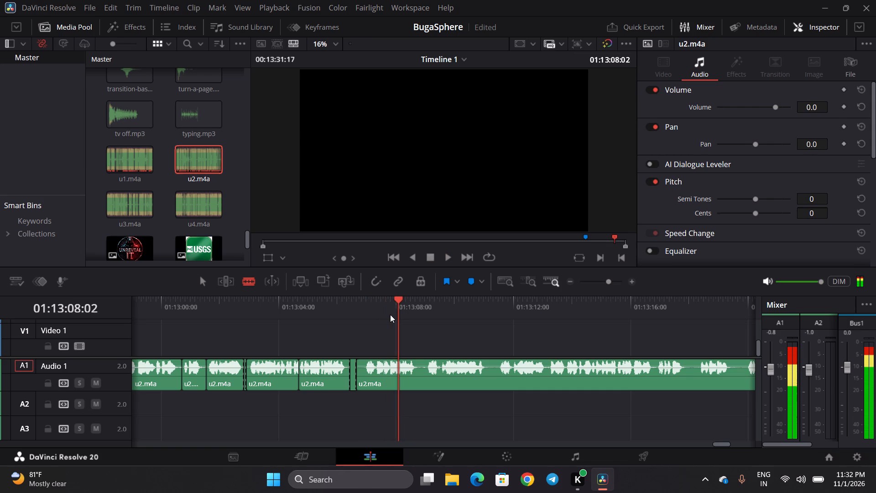
key(space)
key(space)
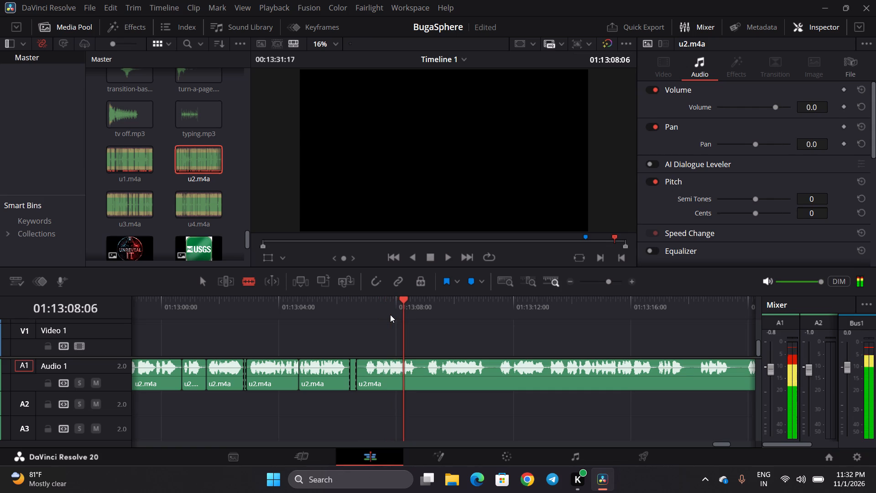
key(space)
key(space)
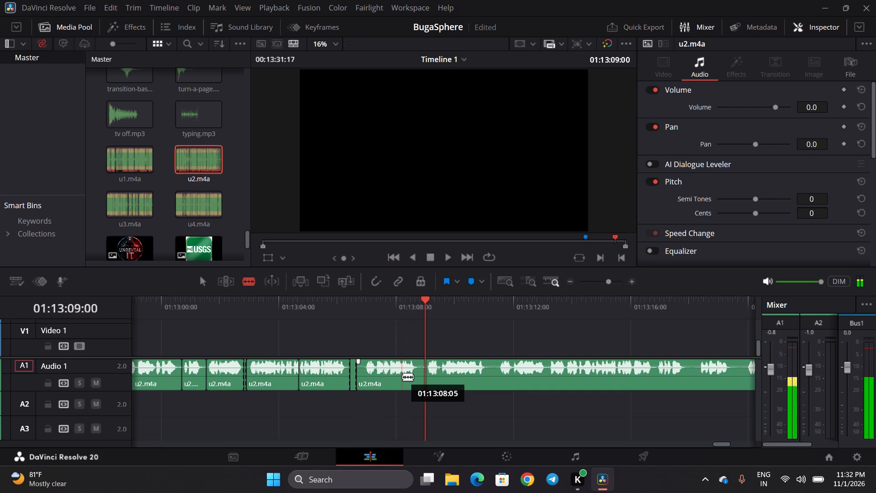
click(402, 377)
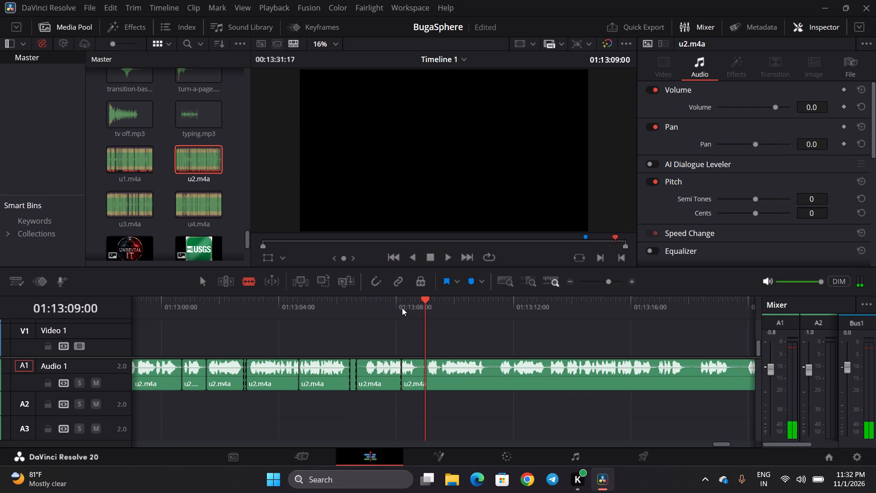
Listen on from the 01:13:08:05 cut and split u2.m4a on Audio 1 at about 01:13:11:13.
click(402, 308)
key(space)
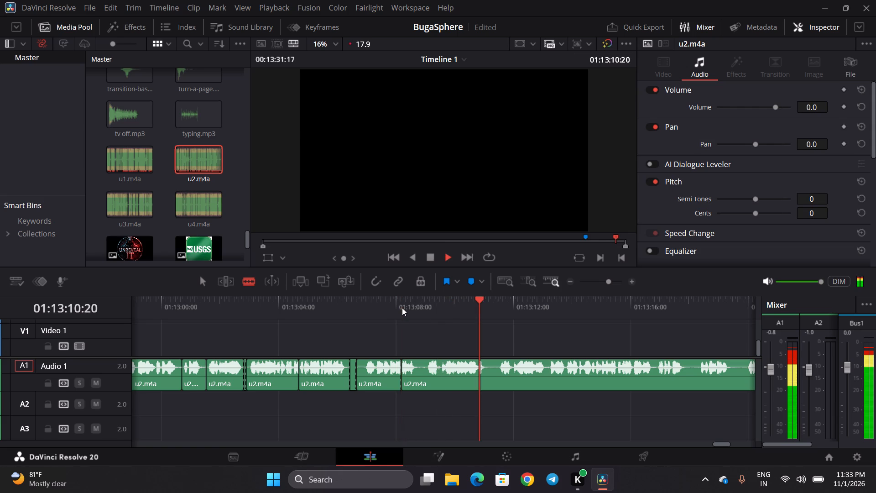
key(space)
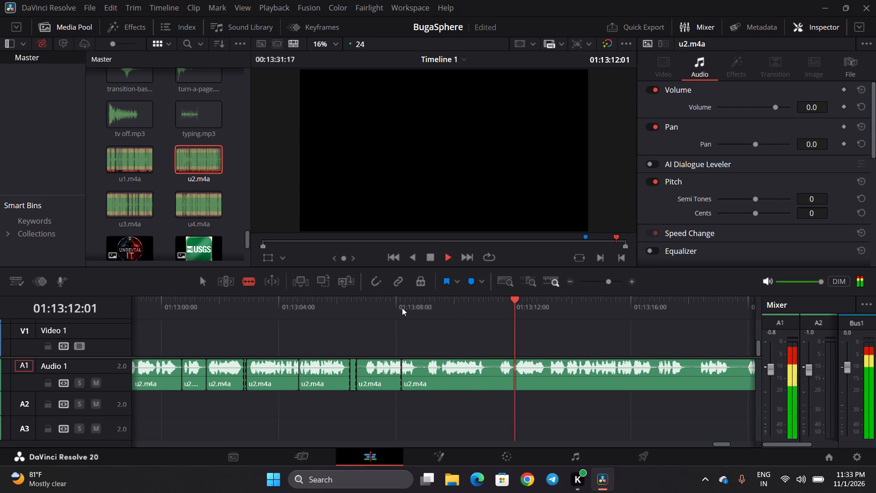
click(501, 380)
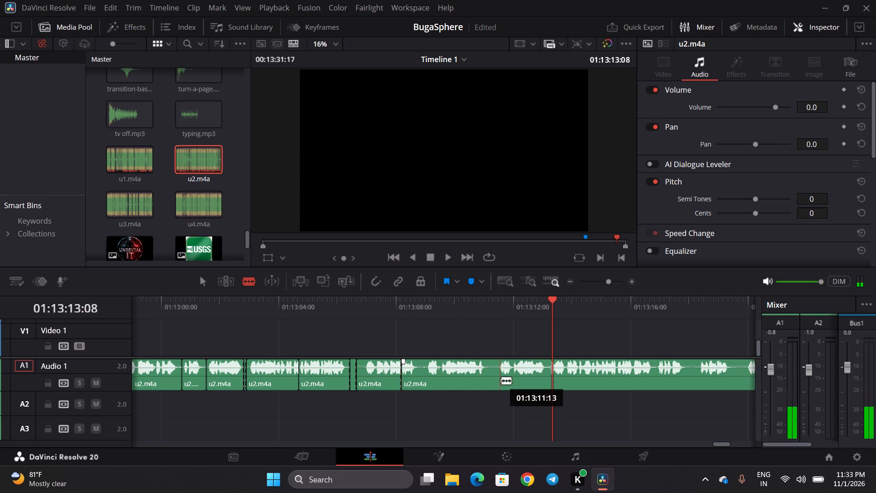
key(space)
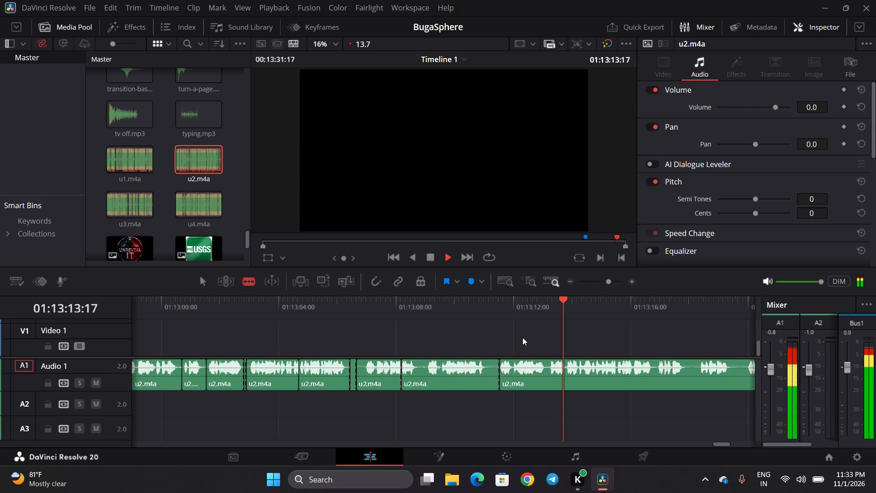
key(space)
Ripple delete the u2.m4a segment between about 01:13:08:05 and 01:13:11:13 on Audio 1.
click(205, 284)
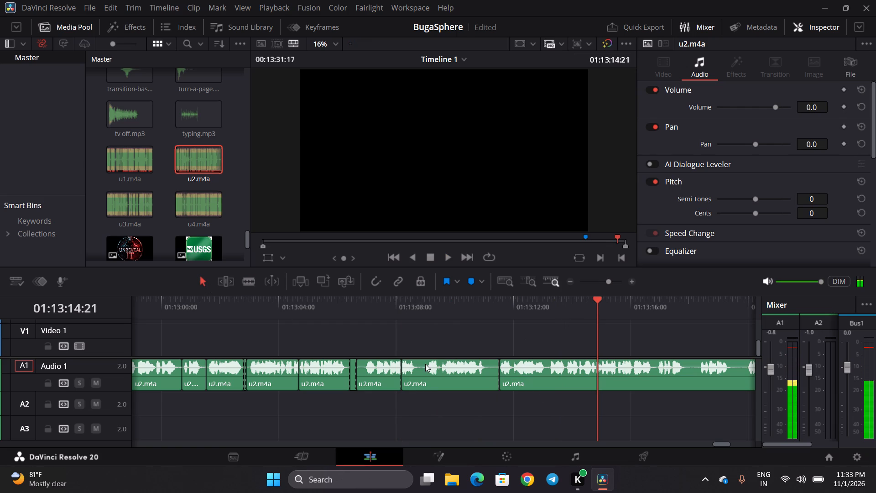
click(442, 378)
key(BackSpace)
click(442, 378)
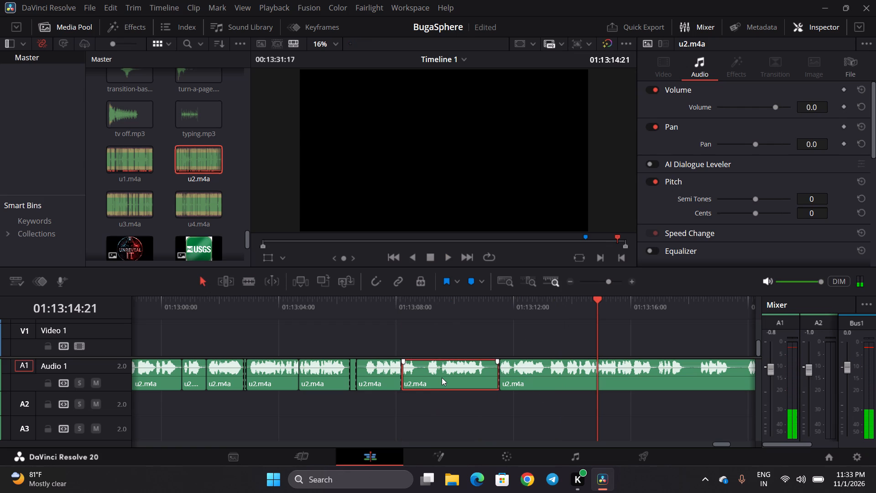
key(BackSpace)
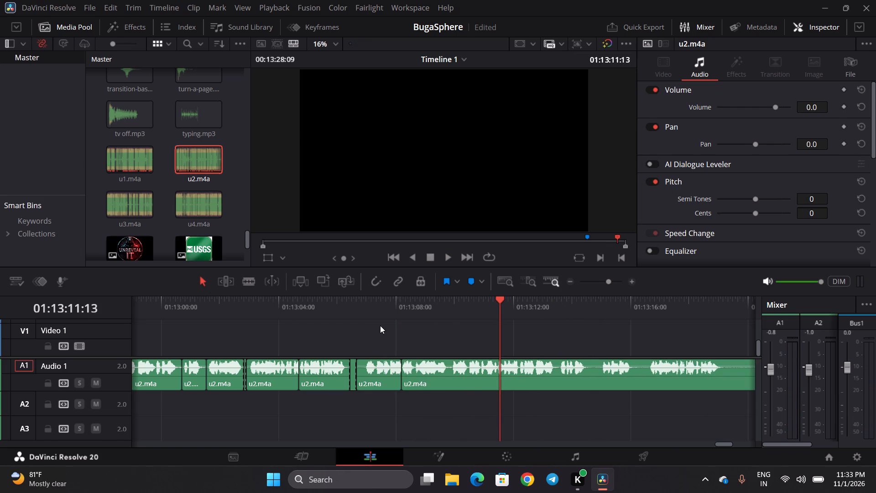
Audition the narration across the new join and split u2.m4a around the short pause at about 01:13:13:11 and 01:13:13:13.
click(378, 310)
key(space)
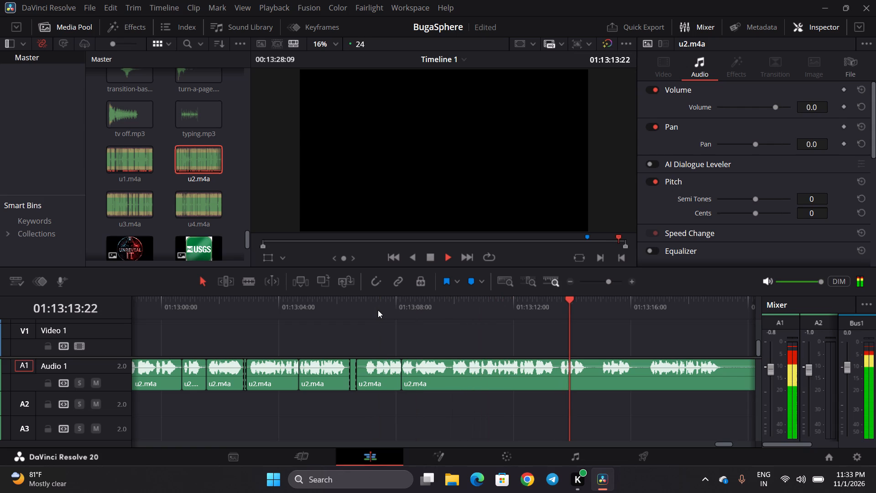
key(space)
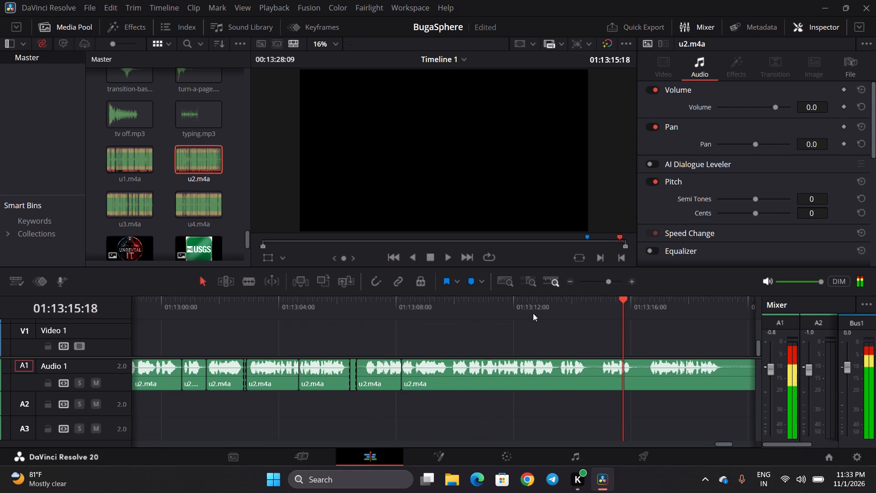
click(533, 313)
key(space)
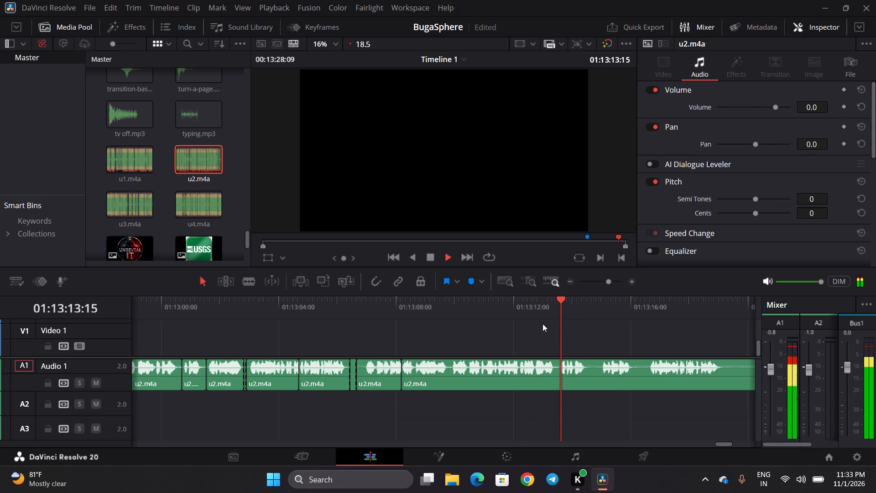
key(space)
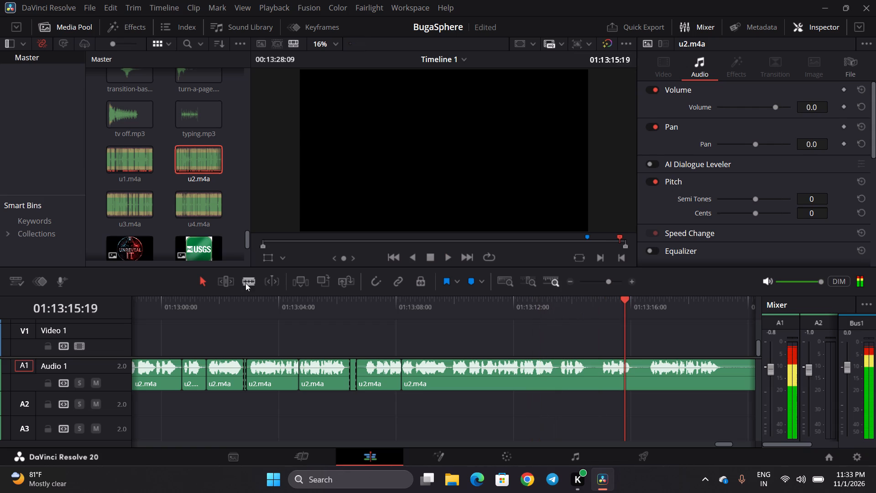
click(245, 283)
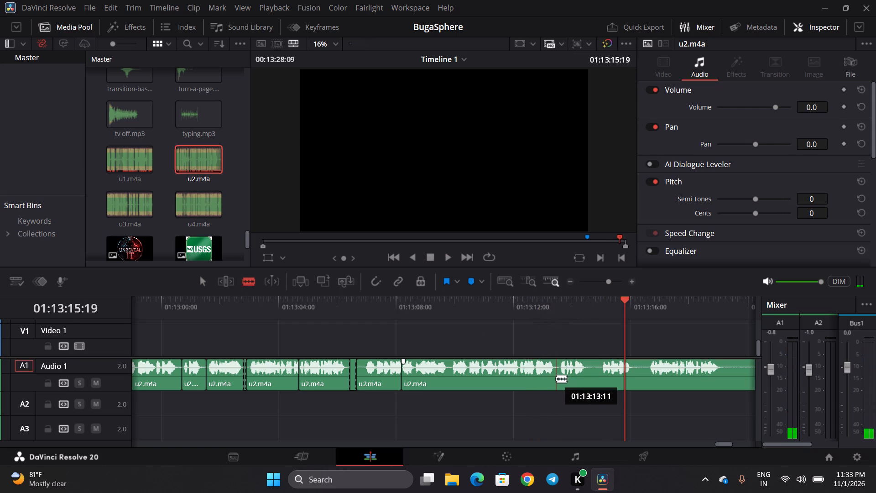
click(556, 378)
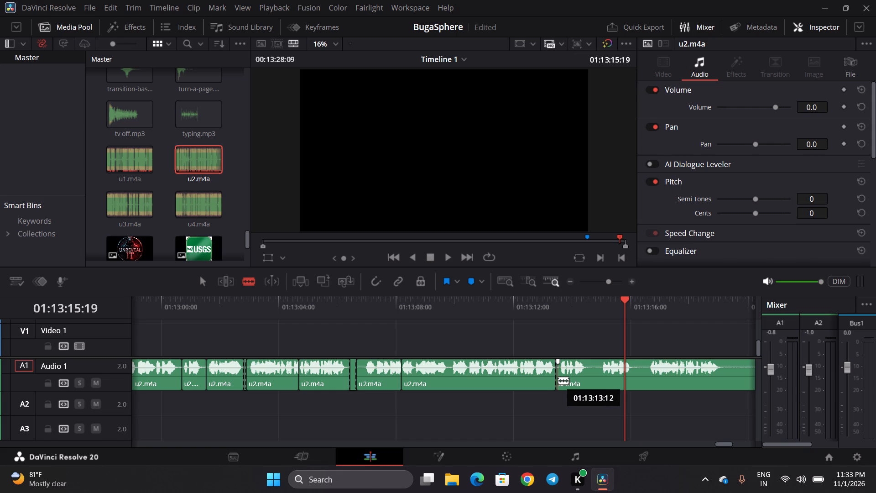
click(558, 381)
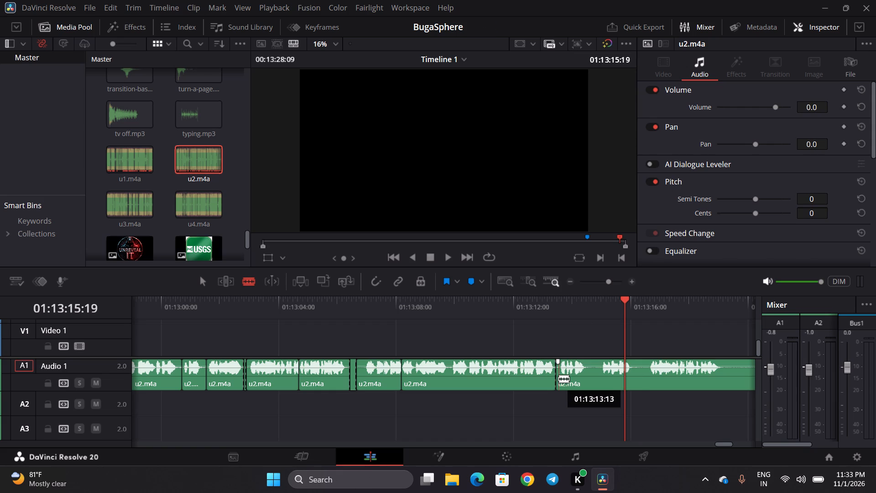
Audition the following phrases and split u2.m4a on both sides of the pauses near 01:13:14:17 and 01:13:16:12.
click(579, 306)
key(space)
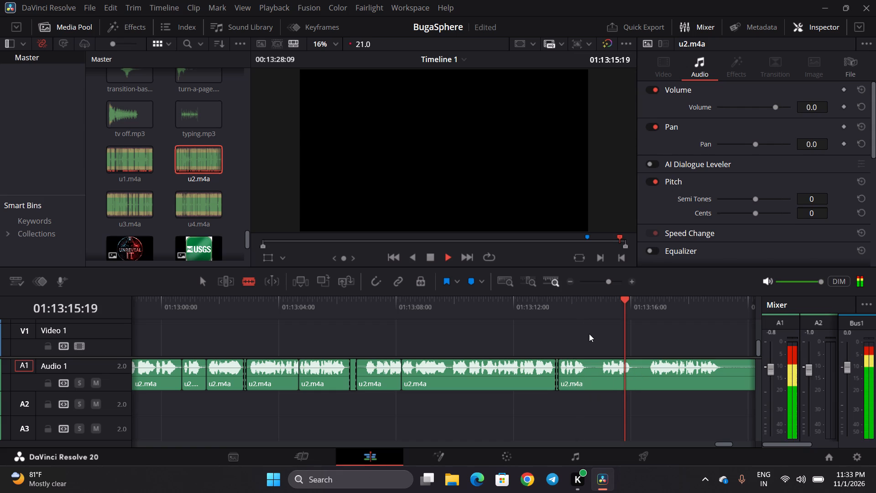
key(space)
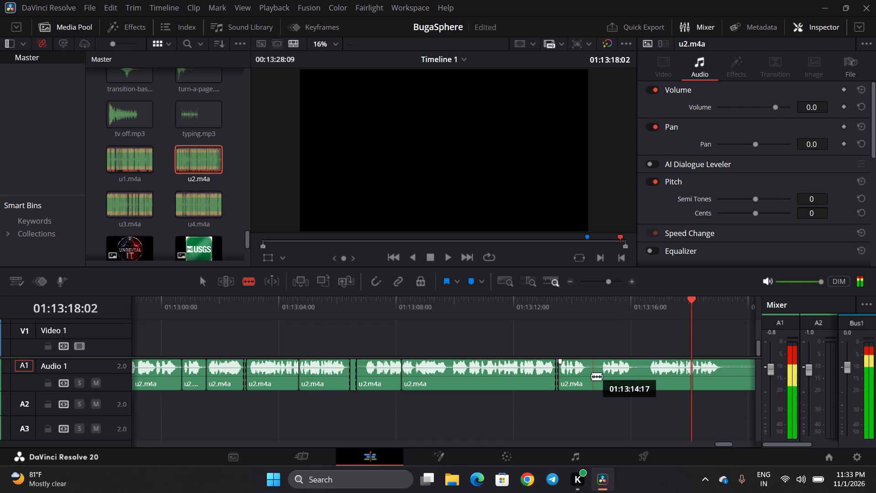
click(591, 376)
click(597, 379)
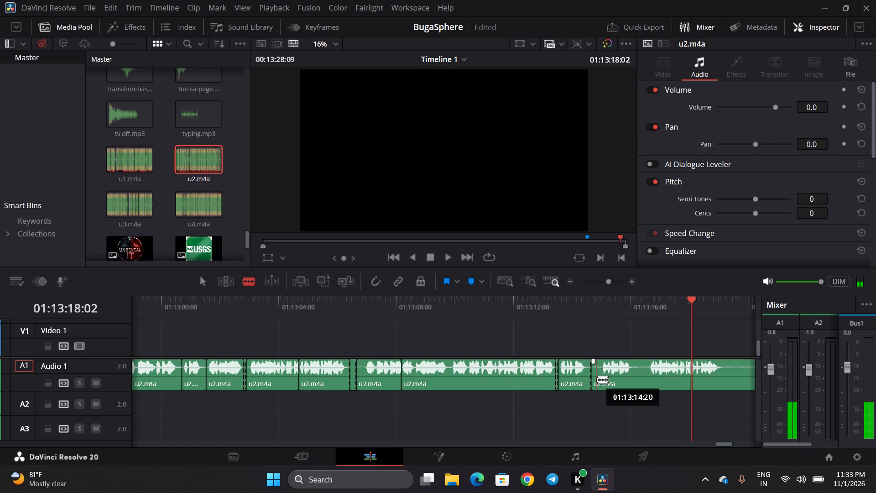
click(640, 379)
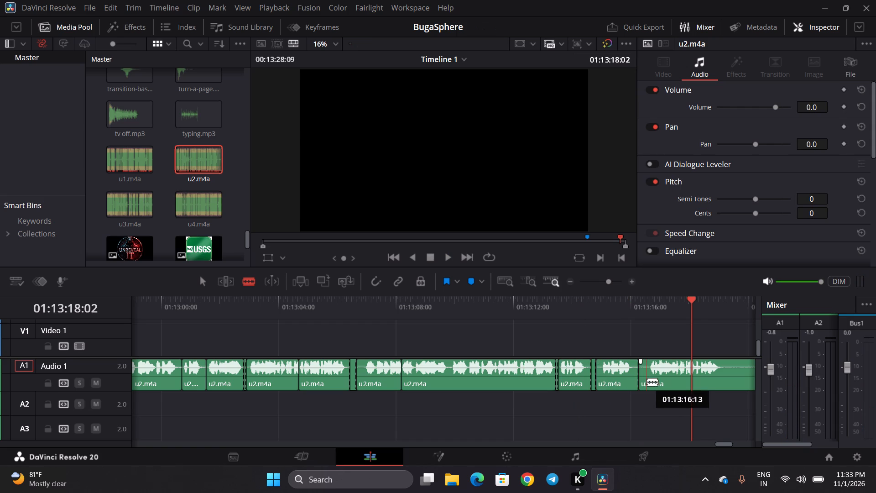
click(646, 382)
Listen on from 01:13:18:02 and split u2.m4a where the long pause begins, at about 01:13:19:03.
scroll(627, 359, left, 1)
key(space)
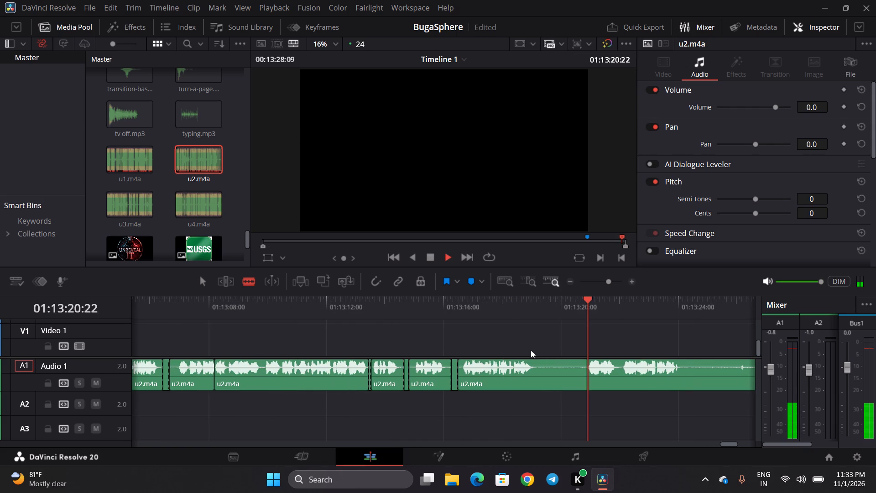
key(space)
click(536, 376)
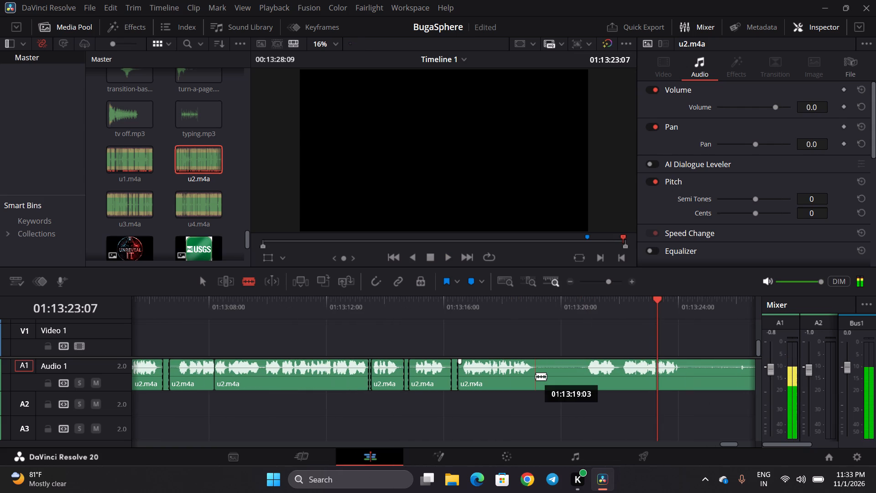
Delete the final u2.m4a segment on Audio 1, from about 01:13:19:03 to the end of the narration.
scroll(553, 376, left, 1)
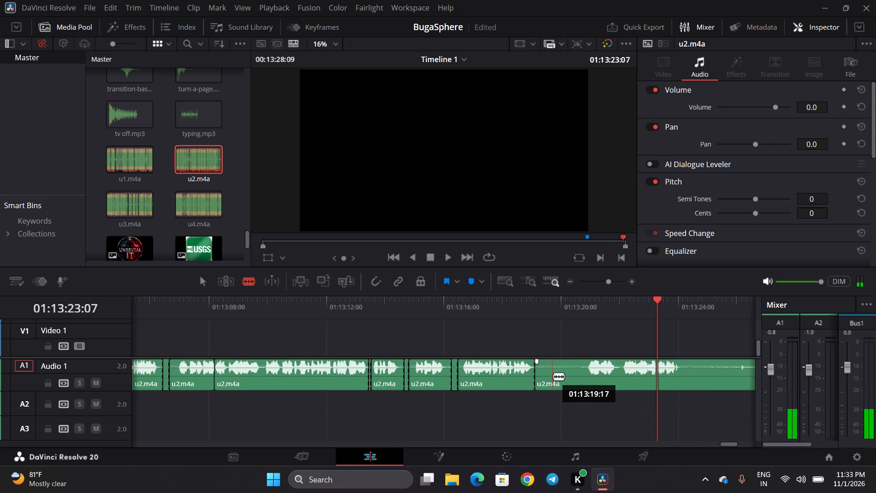
scroll(553, 376, left, 1)
click(203, 284)
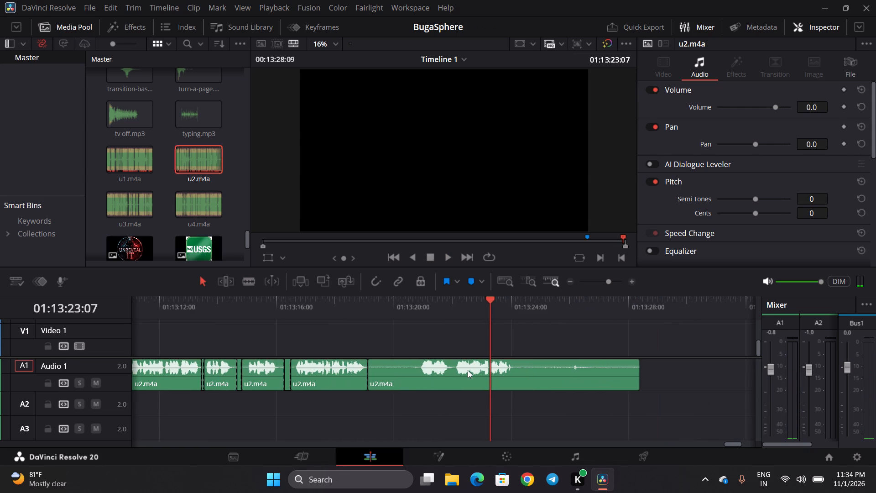
click(468, 374)
key(BackSpace)
Delete the short u2.m4a pause segment near 01:13:03 on Audio 1 and close the gap it leaves.
scroll(468, 374, right, 4)
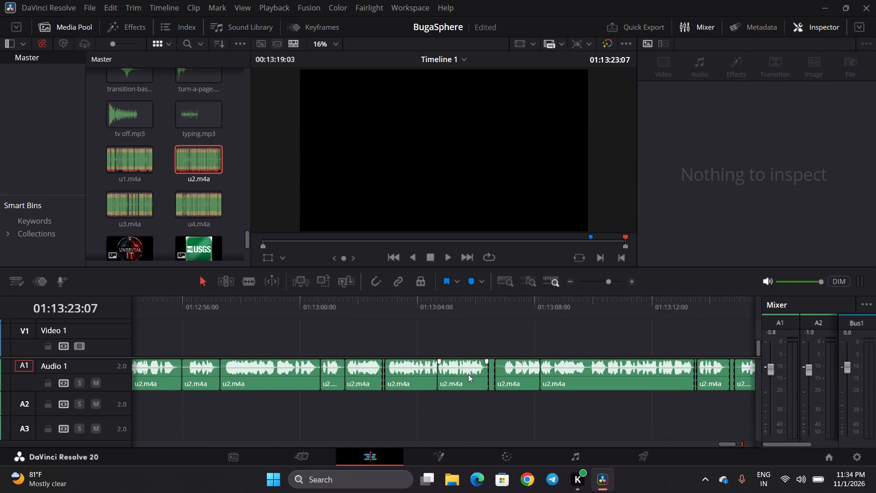
scroll(468, 374, right, 3)
scroll(464, 361, left, 1)
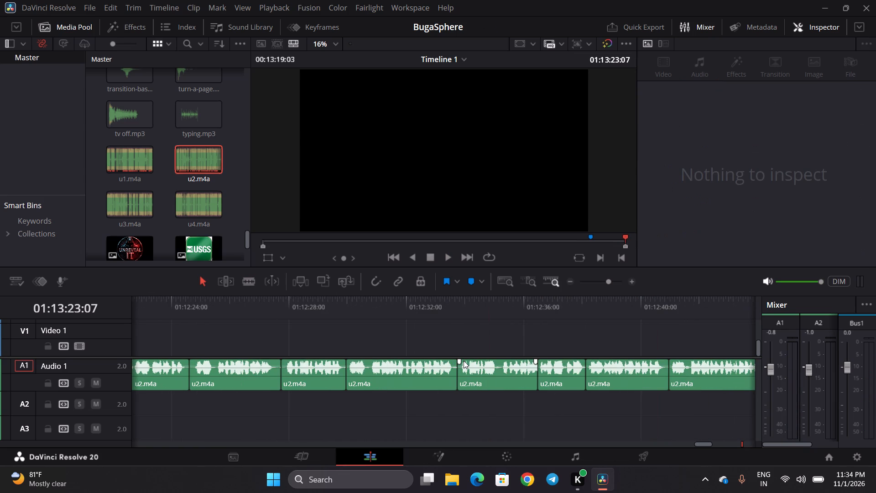
scroll(464, 361, left, 1)
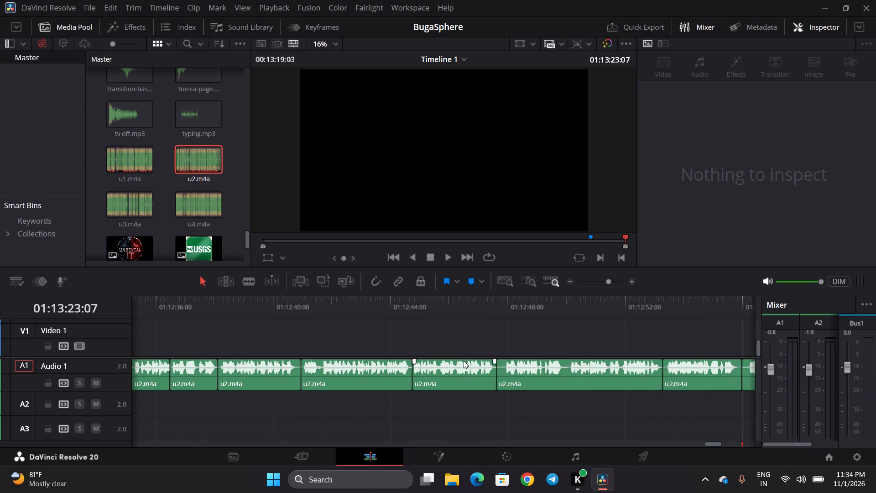
scroll(464, 361, left, 3)
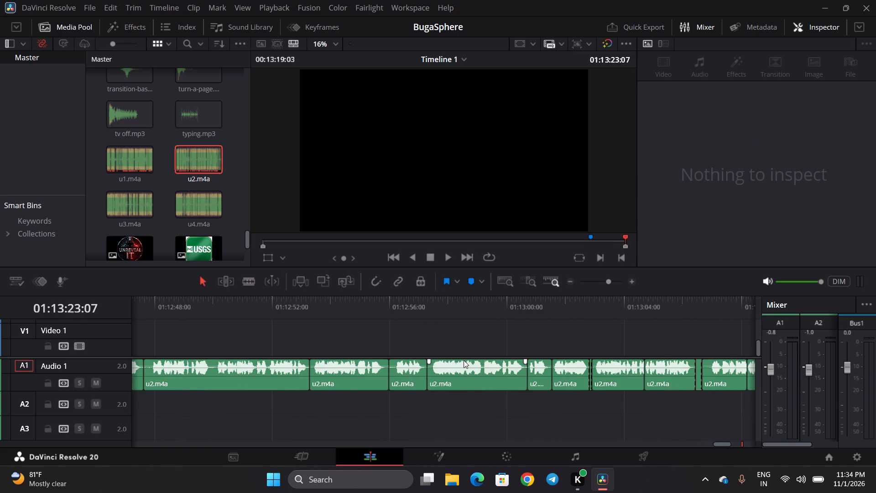
scroll(464, 360, left, 1)
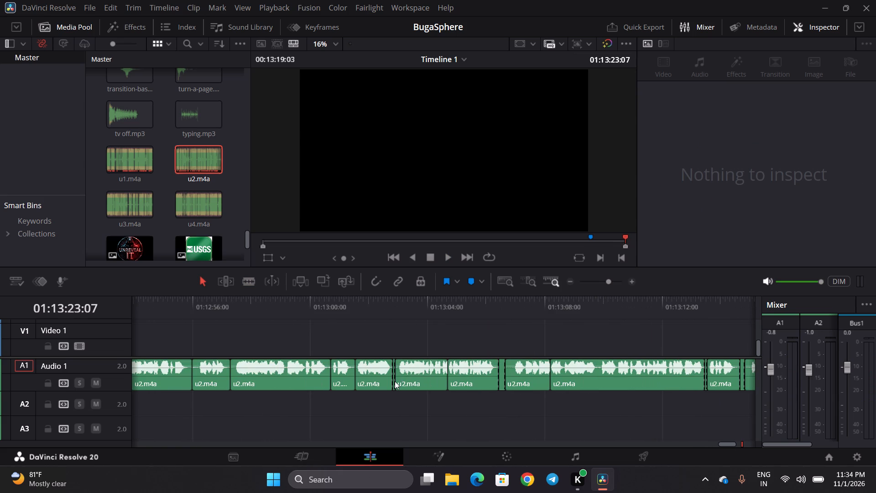
click(395, 381)
key(BackSpace)
click(395, 381)
key(BackSpace)
Delete the u2.m4a pause segment near 01:13:06 on Audio 1 and close its gap.
scroll(314, 378, right, 4)
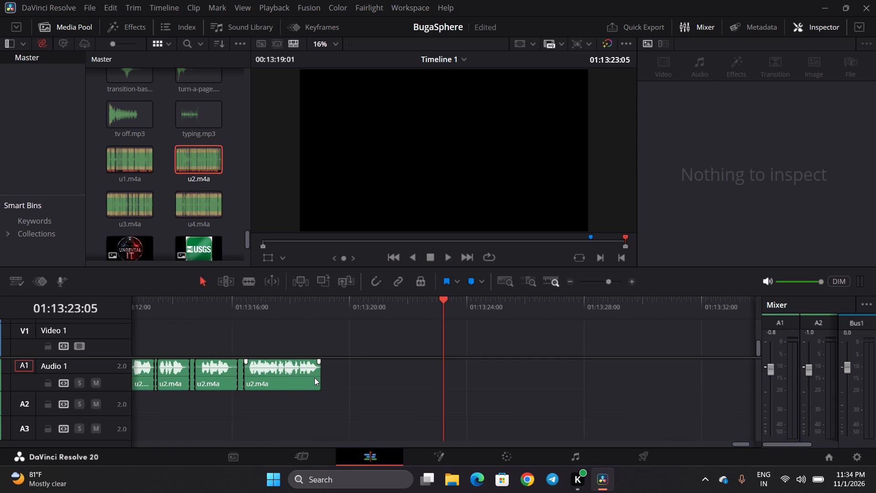
scroll(314, 378, left, 1)
scroll(351, 366, left, 1)
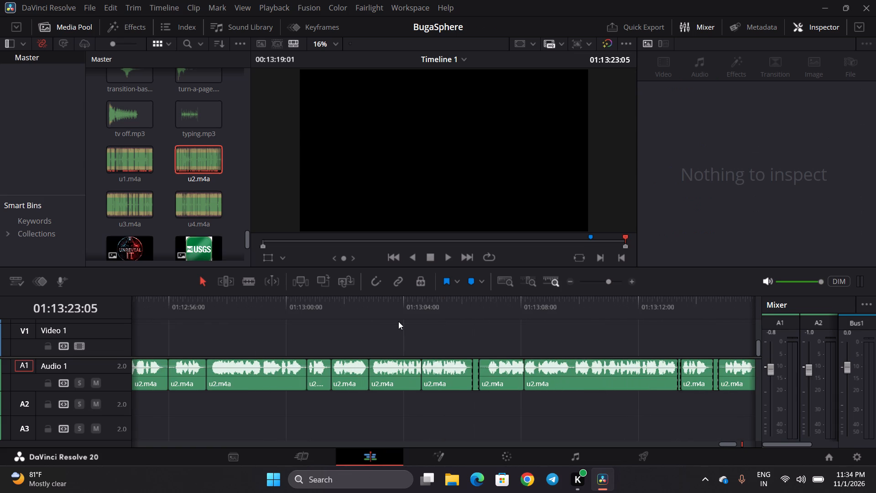
click(366, 311)
click(406, 380)
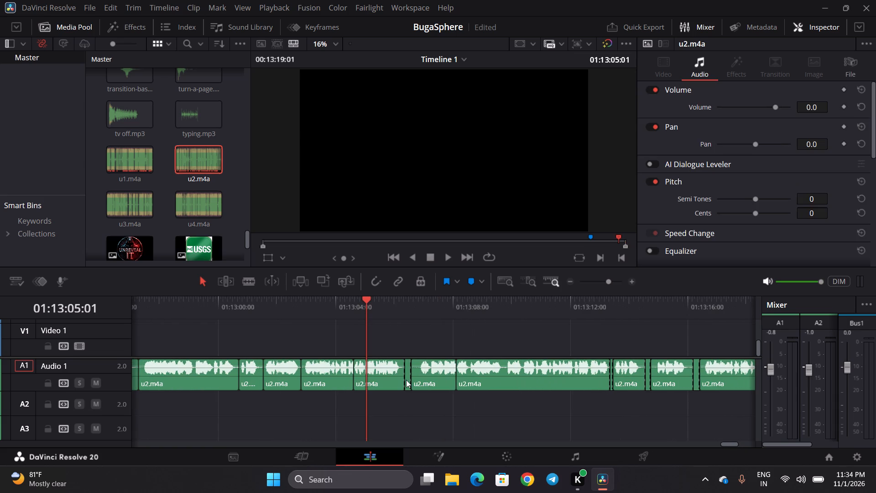
key(BackSpace)
click(406, 380)
key(BackSpace)
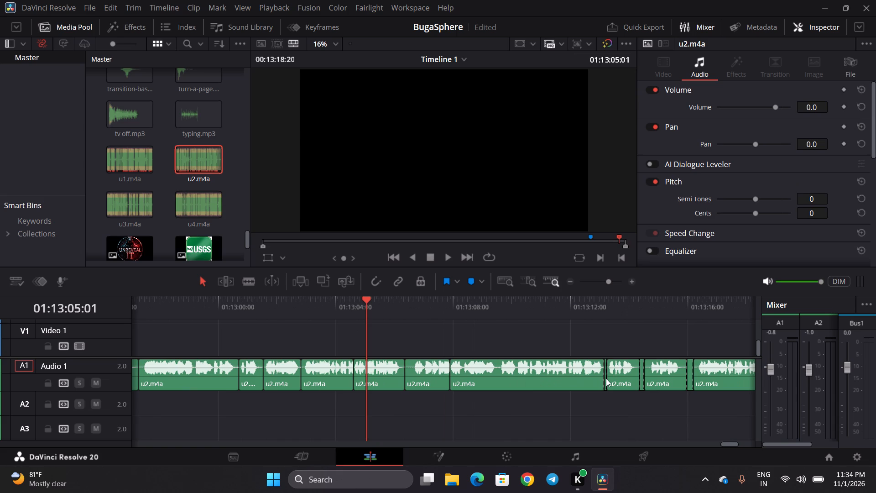
Delete the three remaining u2.m4a pause segments near 01:13:13, 01:13:14 and 01:13:16 on Audio 1, closing each gap.
click(606, 378)
key(BackSpace)
click(606, 378)
key(BackSpace)
click(640, 386)
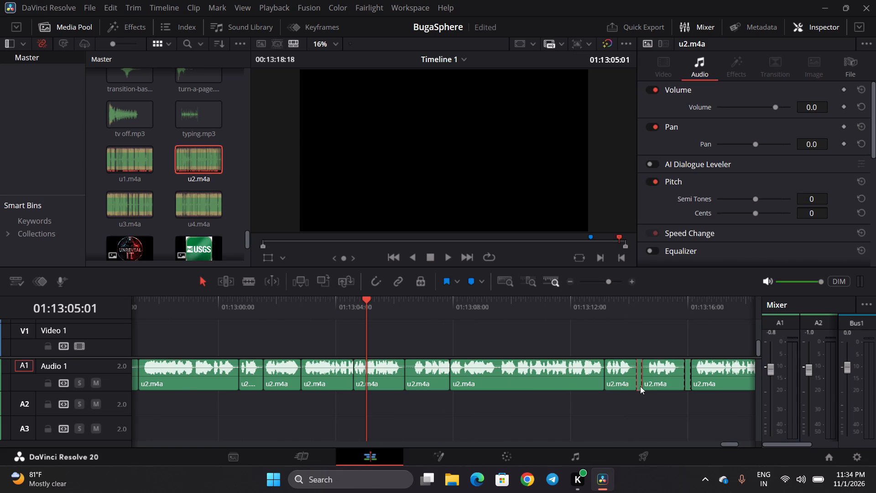
key(BackSpace)
click(640, 386)
key(BackSpace)
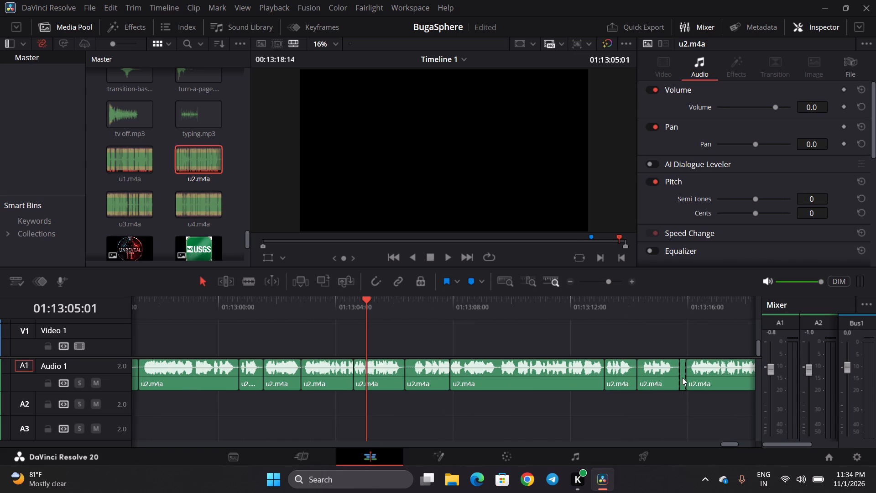
click(682, 378)
key(BackSpace)
click(682, 378)
key(BackSpace)
Return to the start of the u2.m4a narration at 01:12:03:08 and play it back to review the edit.
scroll(682, 378, right, 1)
scroll(547, 379, right, 1)
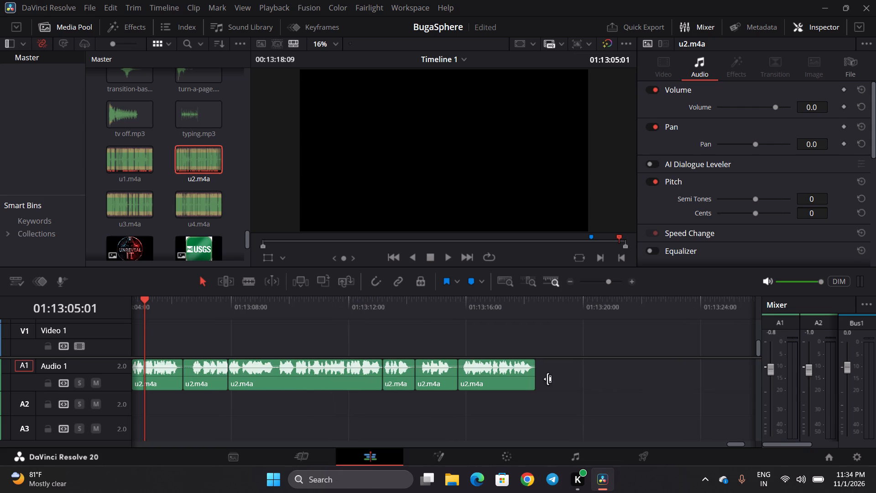
scroll(547, 379, right, 4)
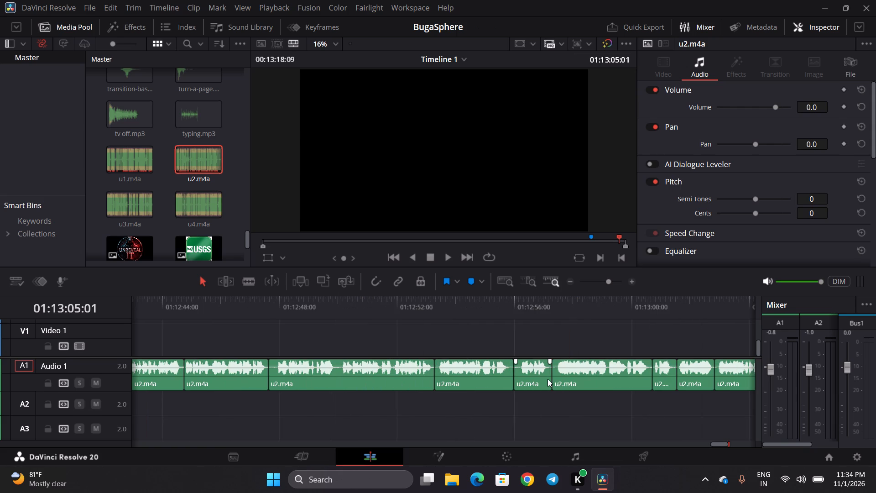
scroll(547, 379, right, 6)
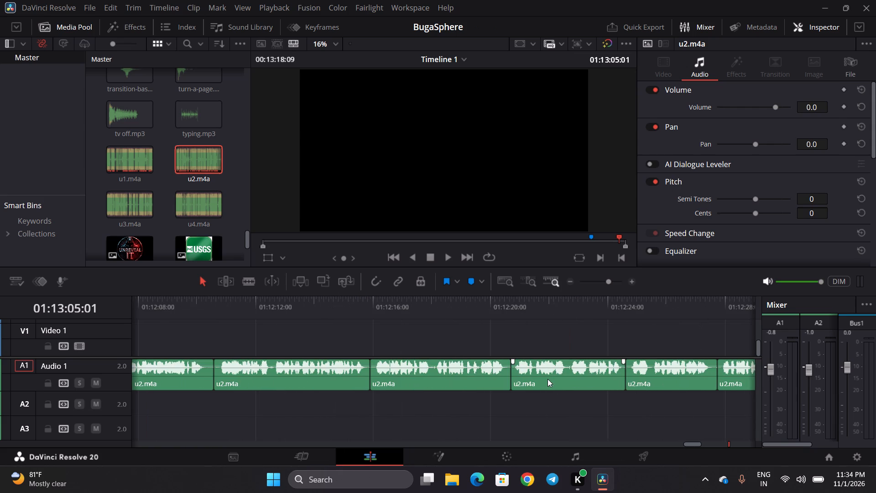
scroll(547, 379, right, 3)
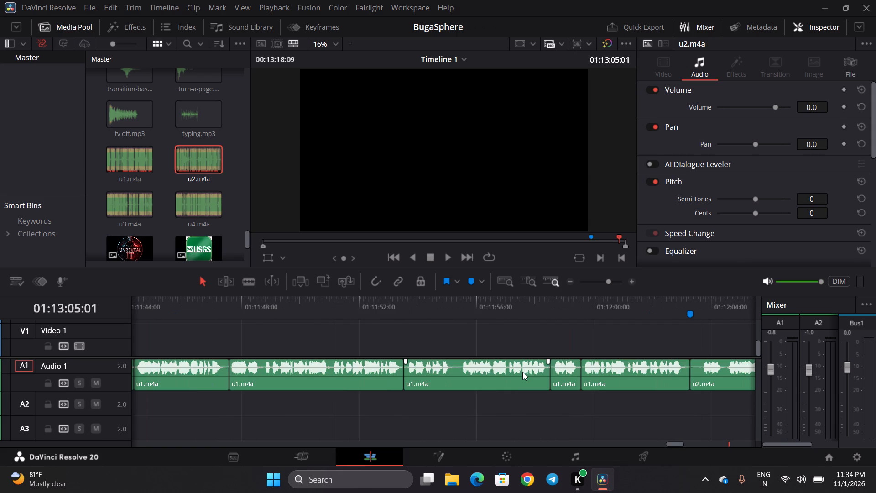
click(490, 304)
key(space)
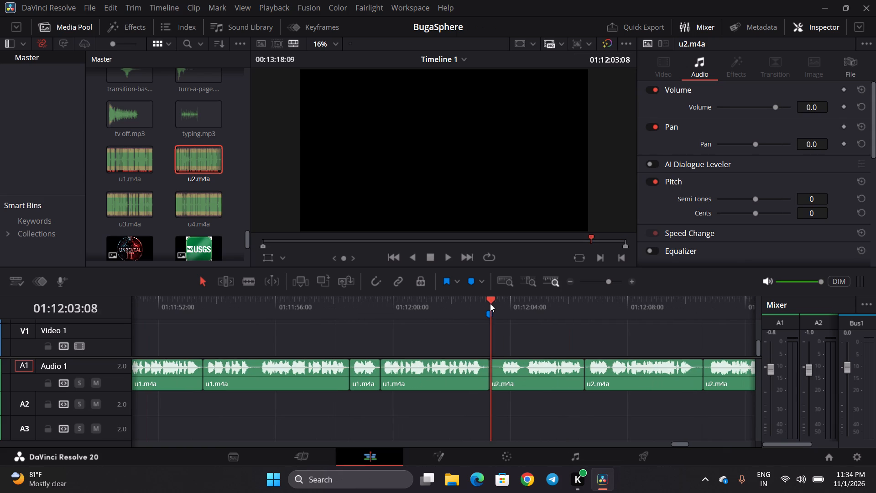
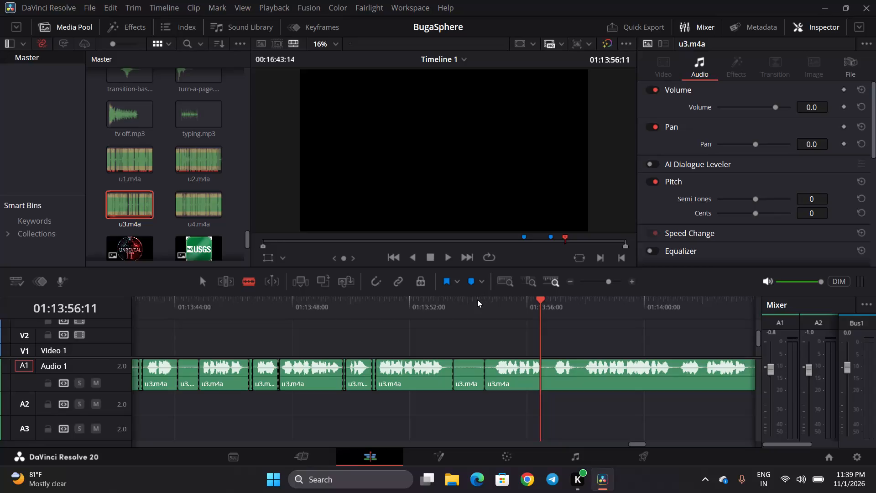
Play u3.m4a from about 01:13:54 and cut it at about 01:13:57:21, just before the repeated speech restarts.
click(477, 299)
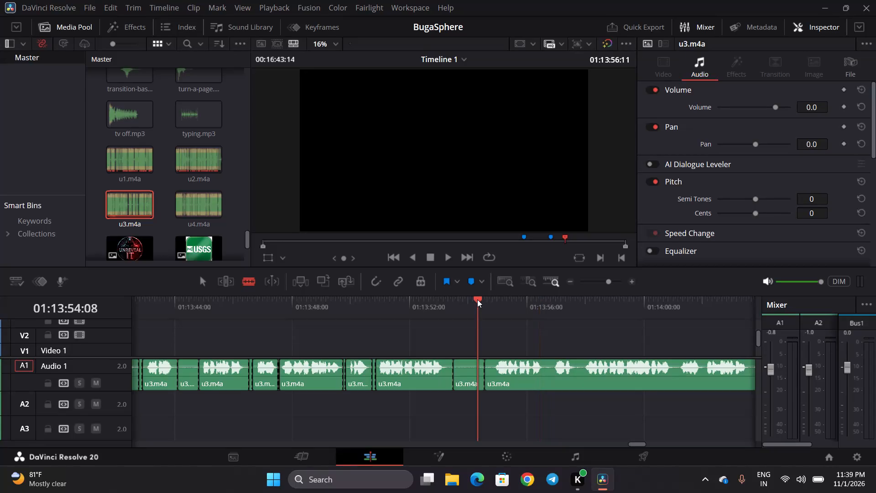
key(space)
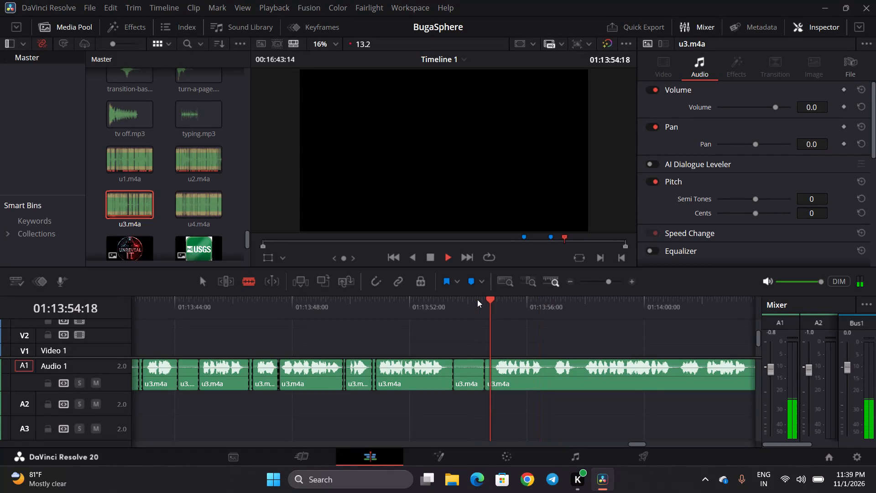
key(space)
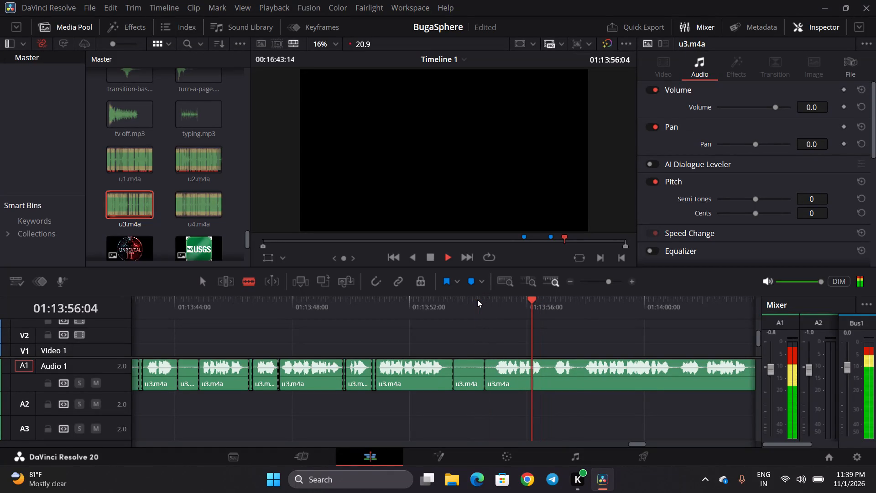
click(482, 302)
key(space)
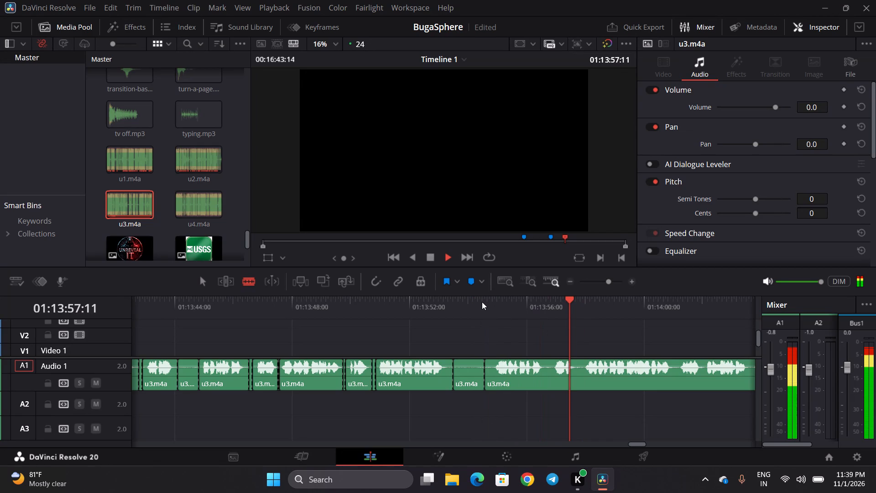
key(space)
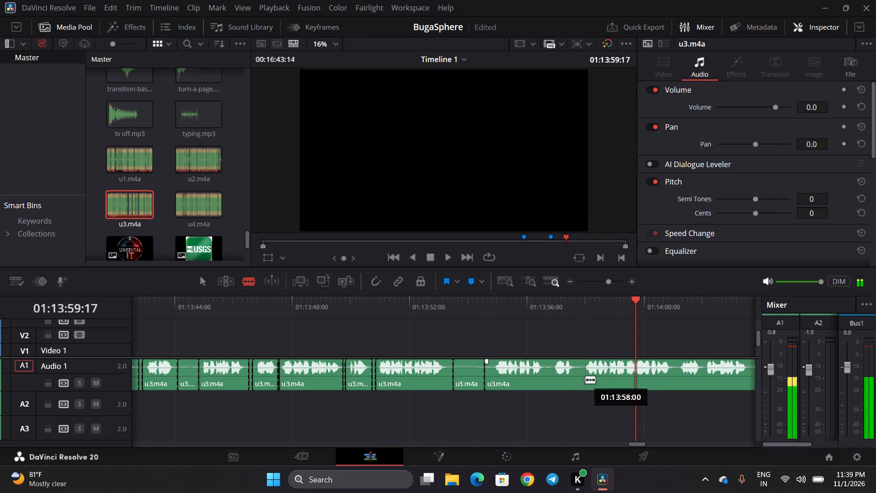
click(582, 379)
key(space)
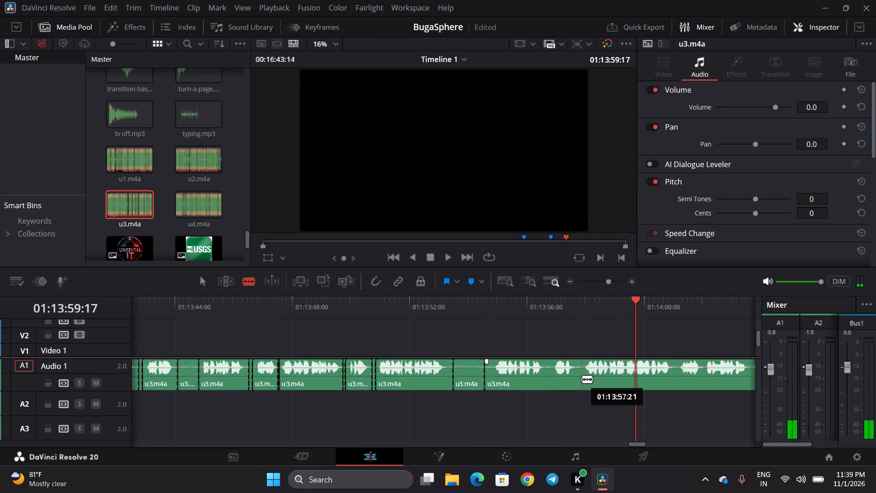
key(space)
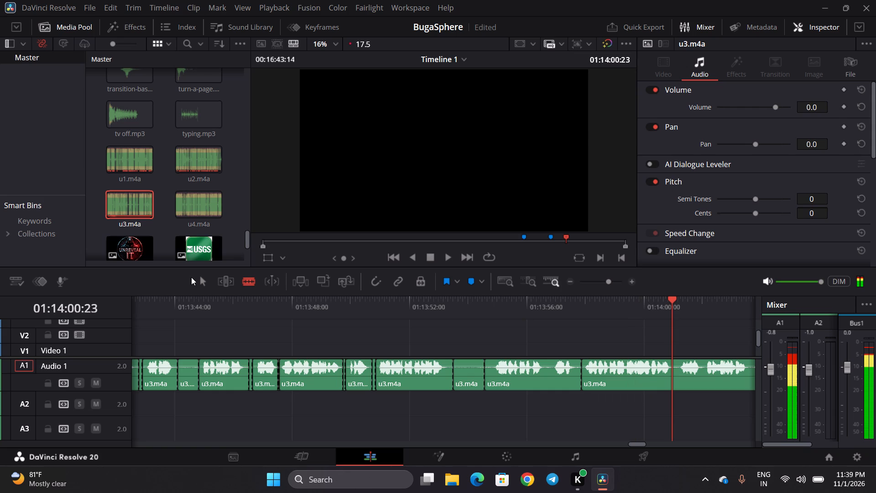
Delete the two u3.m4a segments between about 01:13:53 and 01:13:57:21 on Audio 1 and close the gap.
click(203, 277)
drag(464, 336, 511, 385)
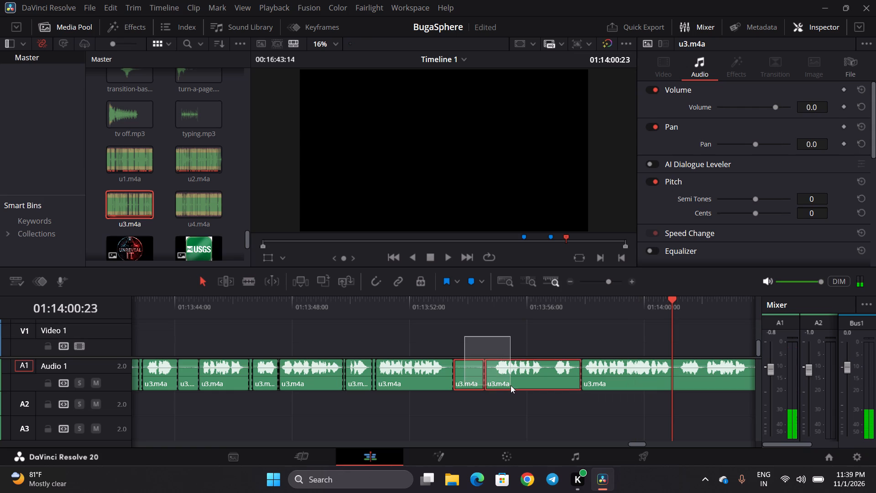
key(BackSpace)
key(BackSpace)
click(509, 377)
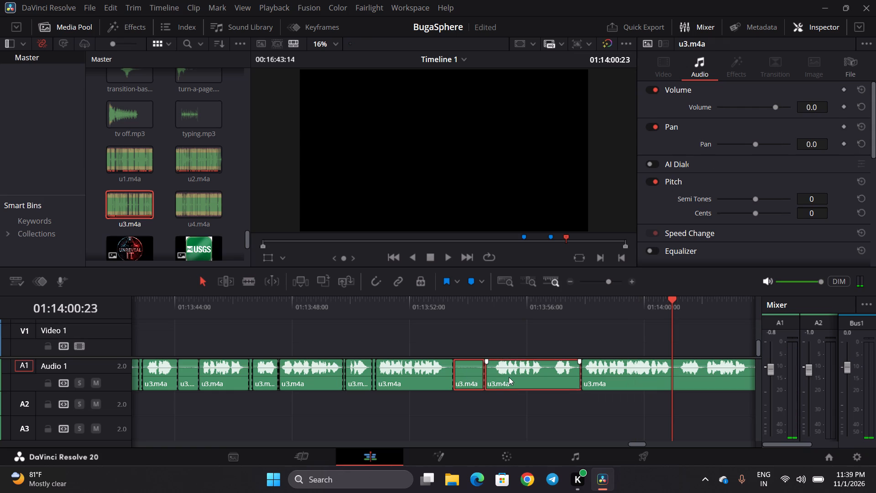
key(BackSpace)
Listen onward and isolate the short u3.m4a pause near 01:13:56:14 on Audio 1 with a cut on each side.
scroll(496, 367, left, 1)
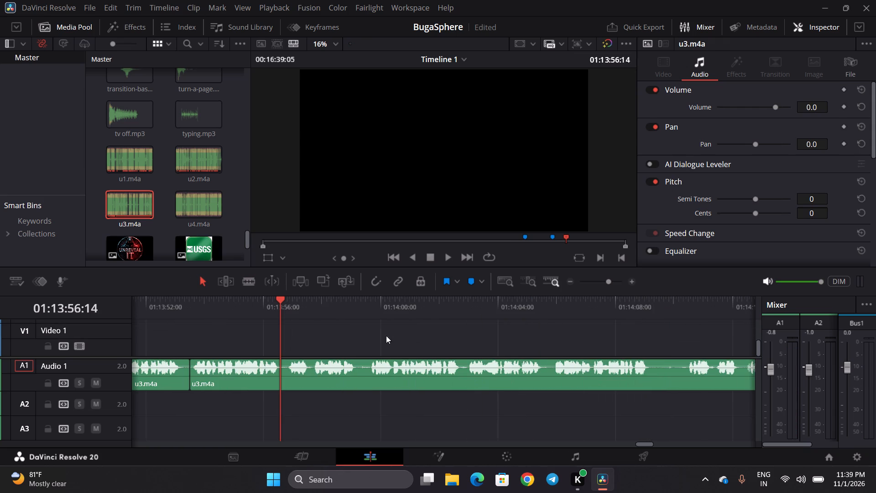
key(space)
click(254, 287)
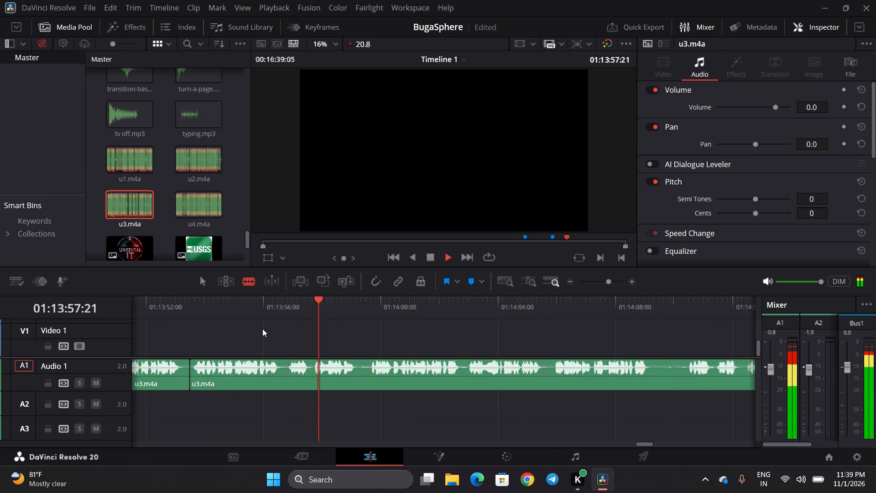
key(space)
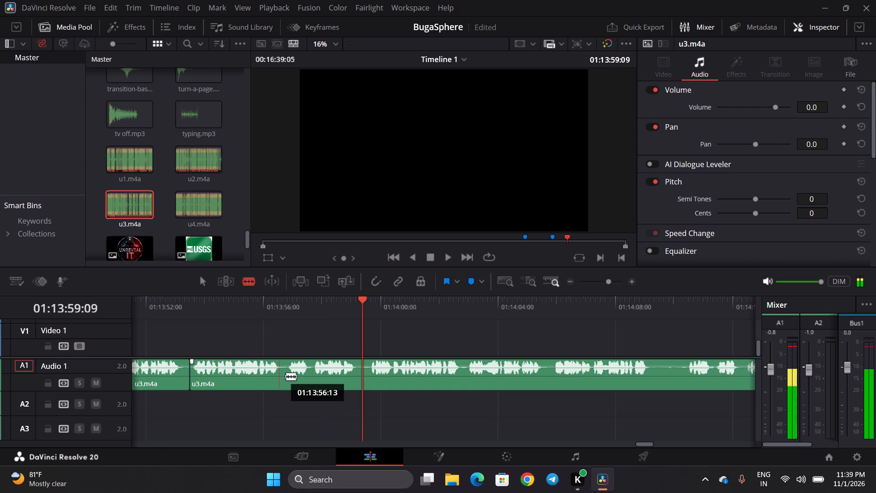
click(282, 376)
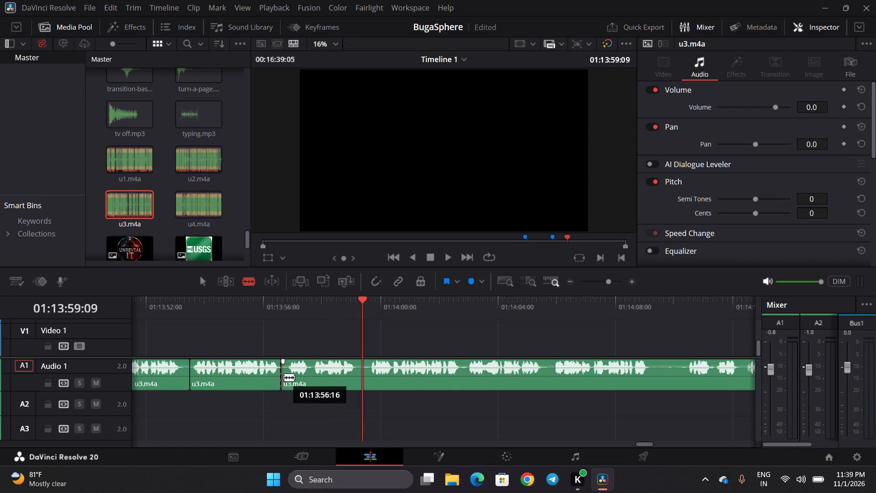
click(284, 378)
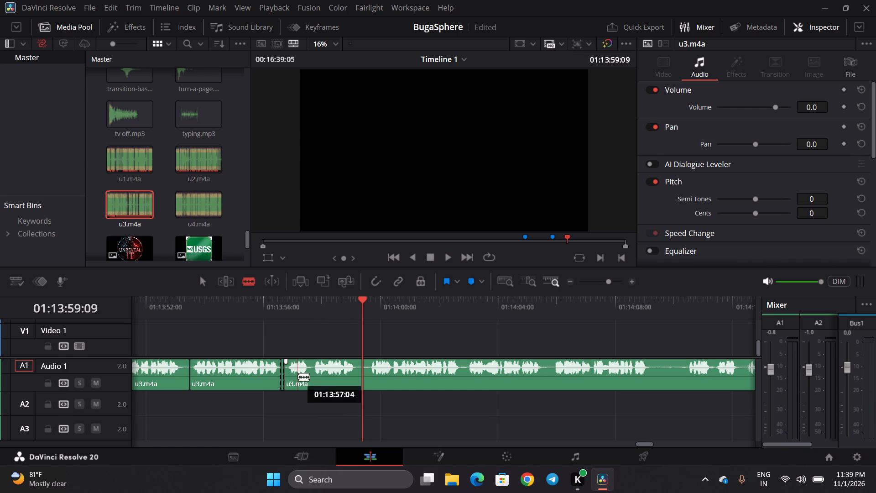
Listen on and isolate the u3.m4a pauses near 01:13:57:16 and 01:13:59:10 on Audio 1 with cuts on both sides.
click(293, 312)
key(space)
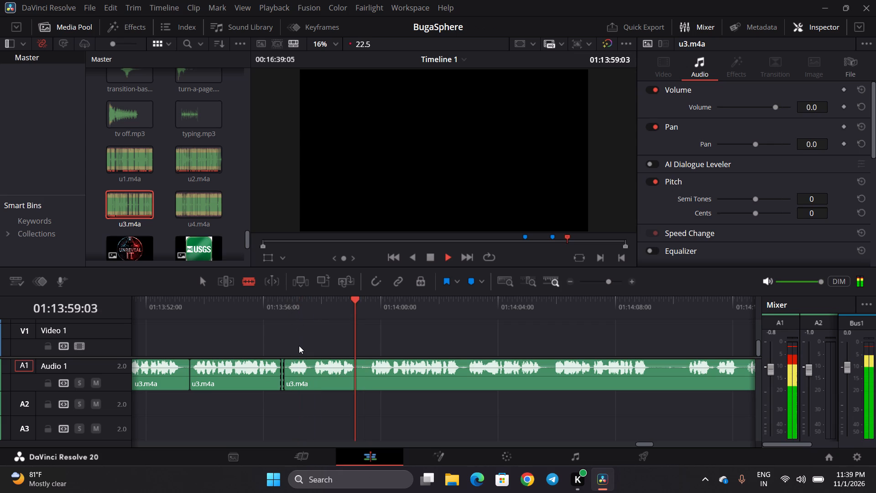
key(space)
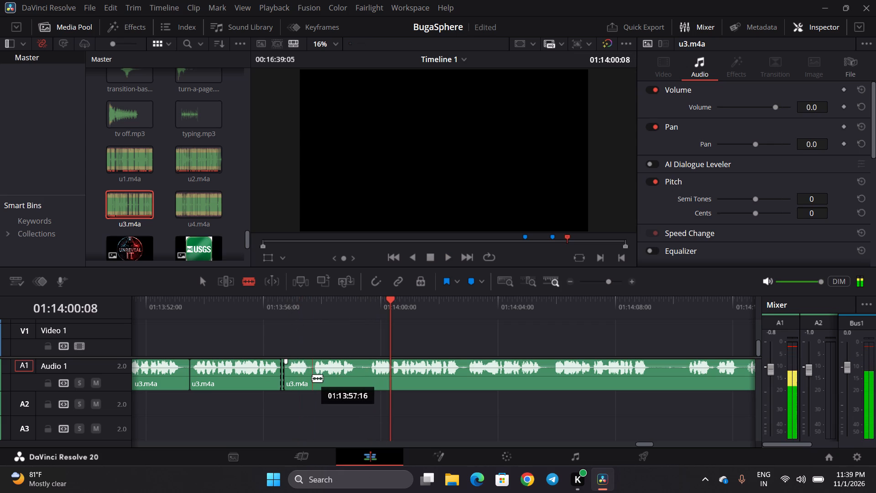
click(312, 378)
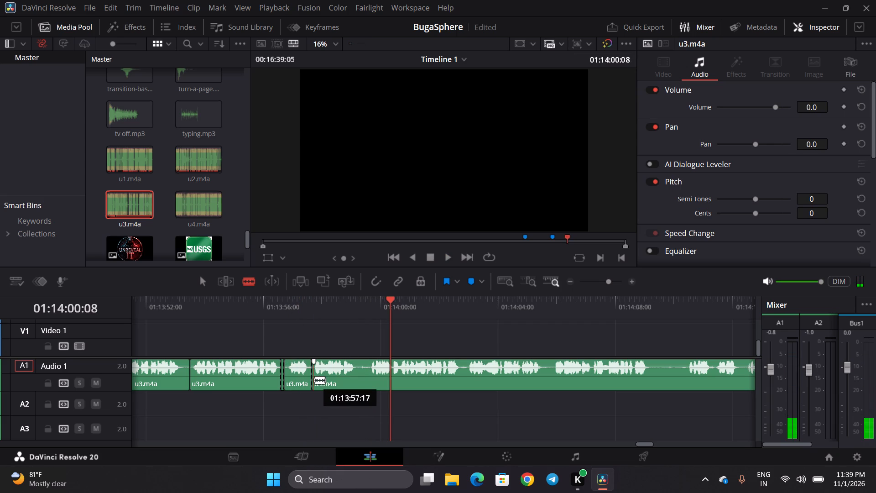
click(314, 380)
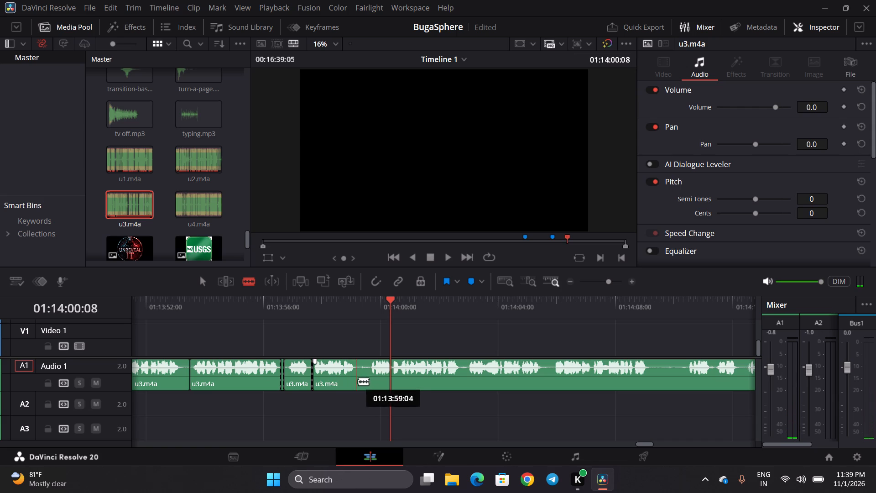
click(361, 383)
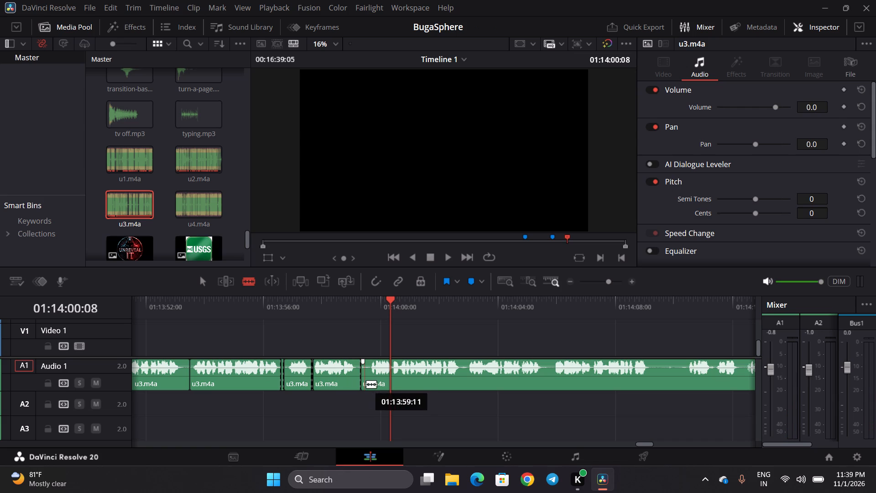
click(366, 384)
Play u3.m4a from about 01:13:59 and isolate the short pause near 01:14:02:19 with a cut on each side.
click(366, 312)
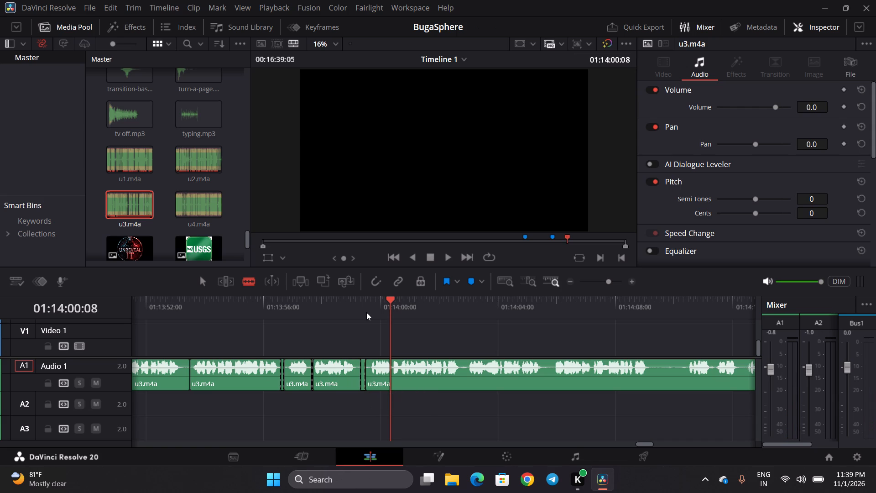
key(space)
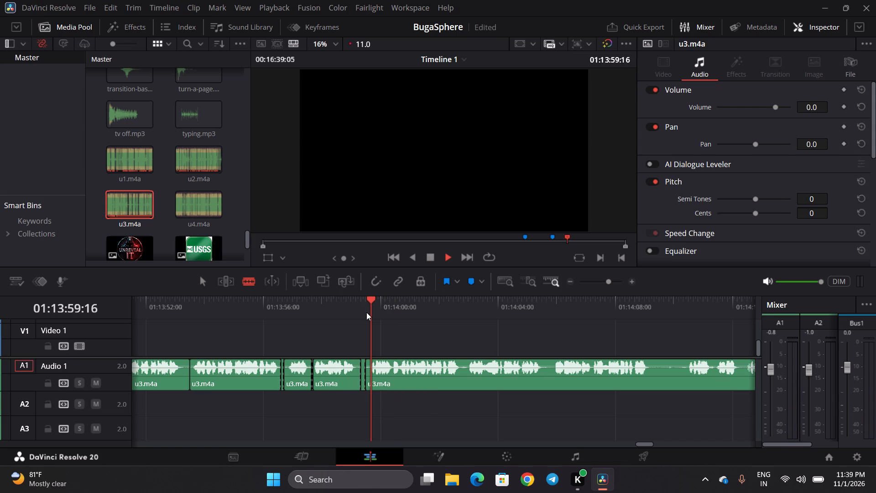
key(space)
key(space)
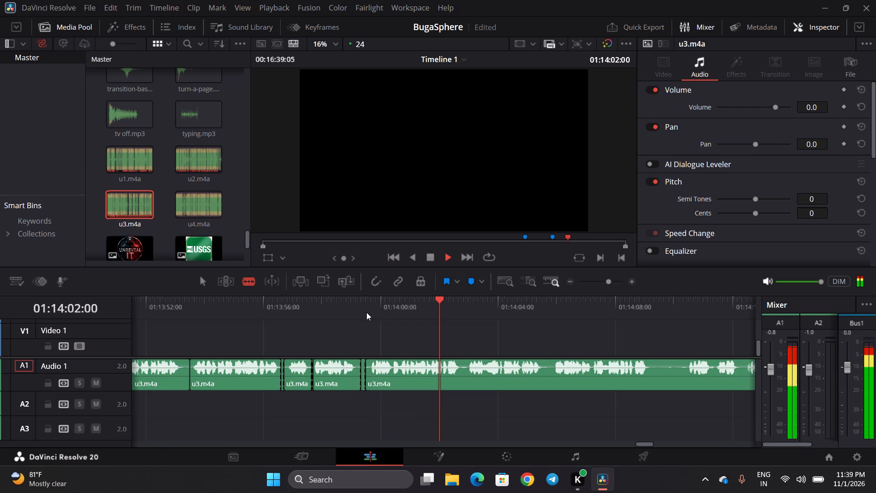
key(space)
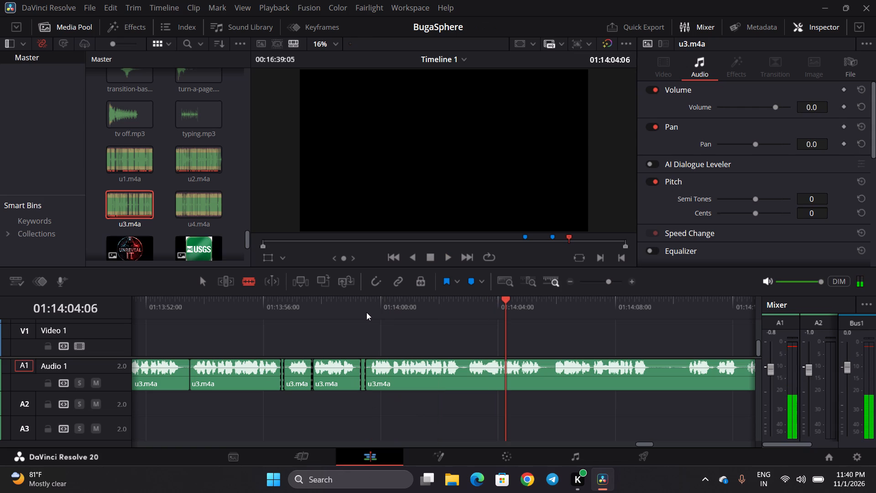
click(429, 309)
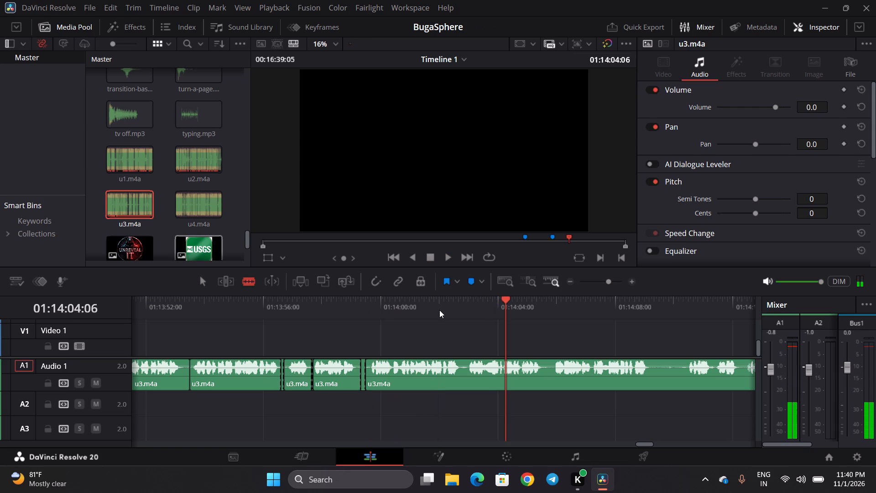
key(space)
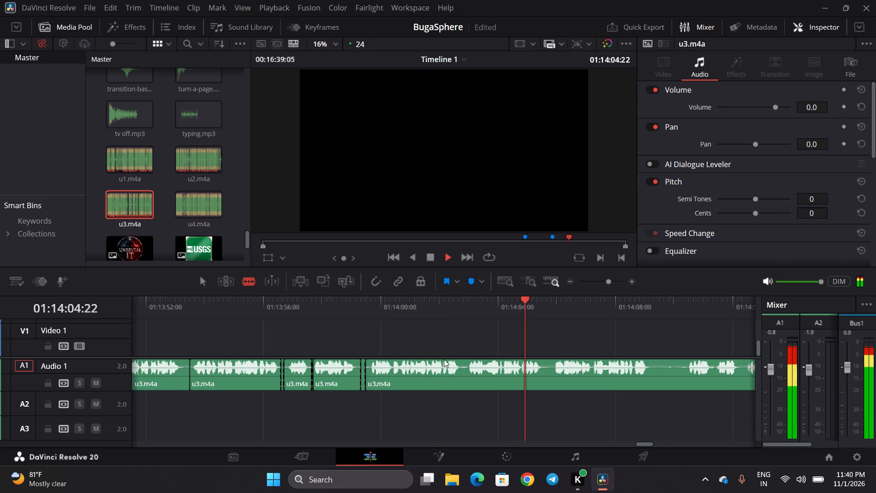
key(space)
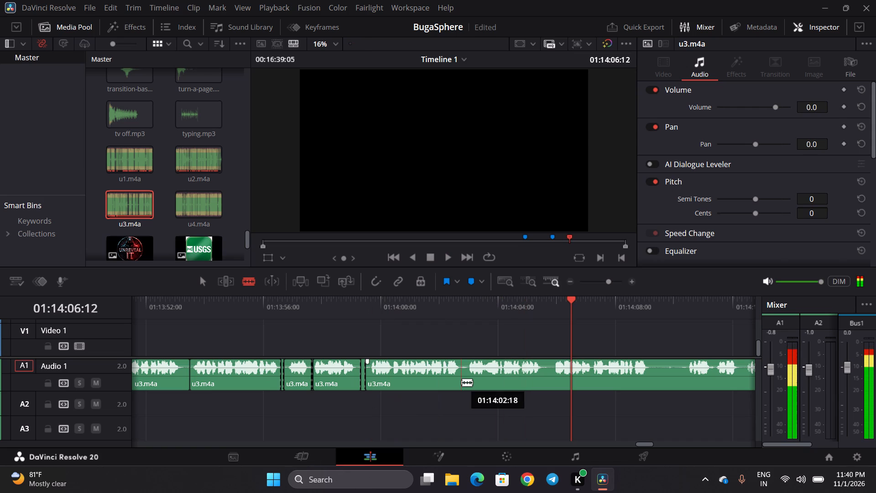
click(463, 386)
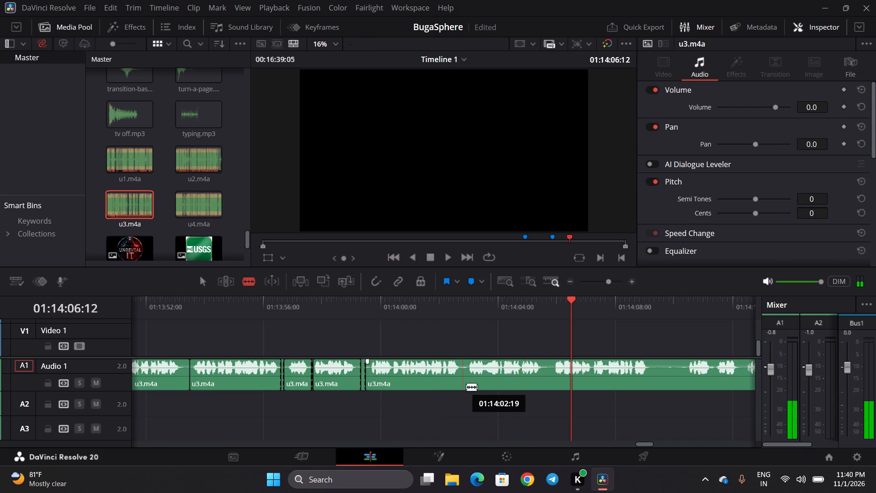
click(465, 387)
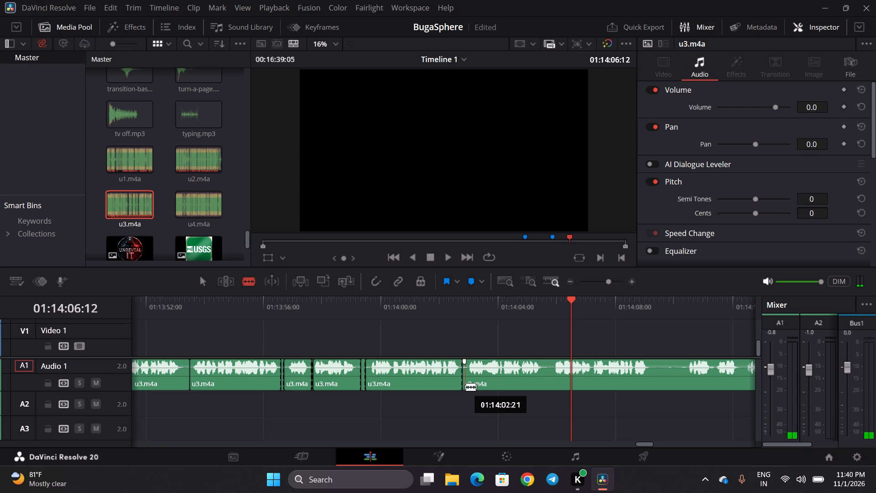
Isolate the u3.m4a pause between about 01:14:05:15 and 01:14:05:18 with two cuts, listening onward in between.
click(546, 382)
scroll(549, 383, left, 1)
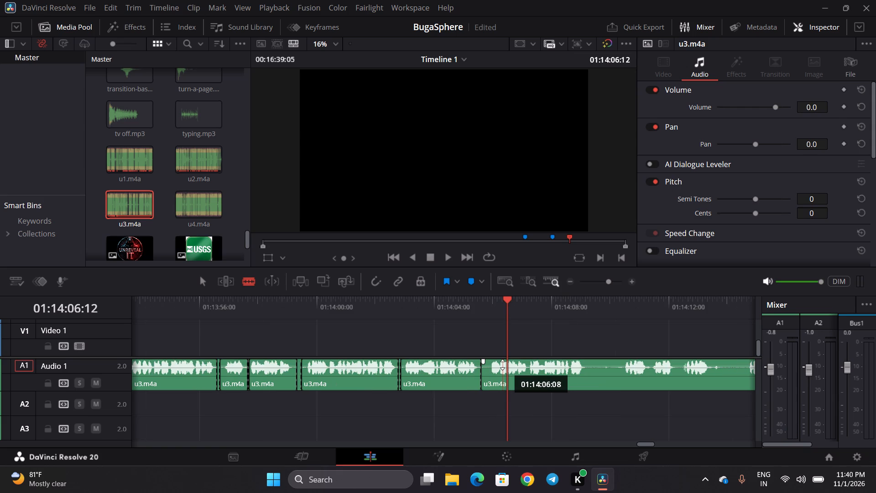
key(space)
key(space)
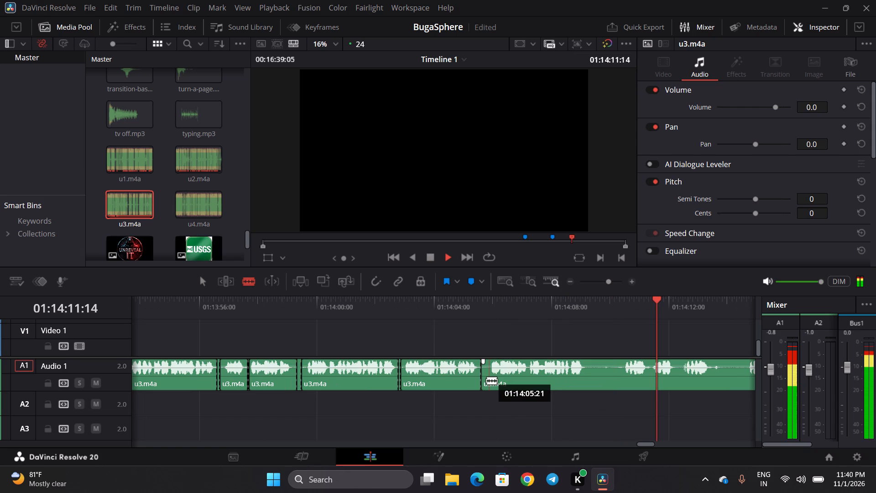
click(486, 380)
Listen on and cut u3.m4a at about 01:14:09 and 01:14:14:14 to isolate the unwanted passage between them.
scroll(486, 380, left, 1)
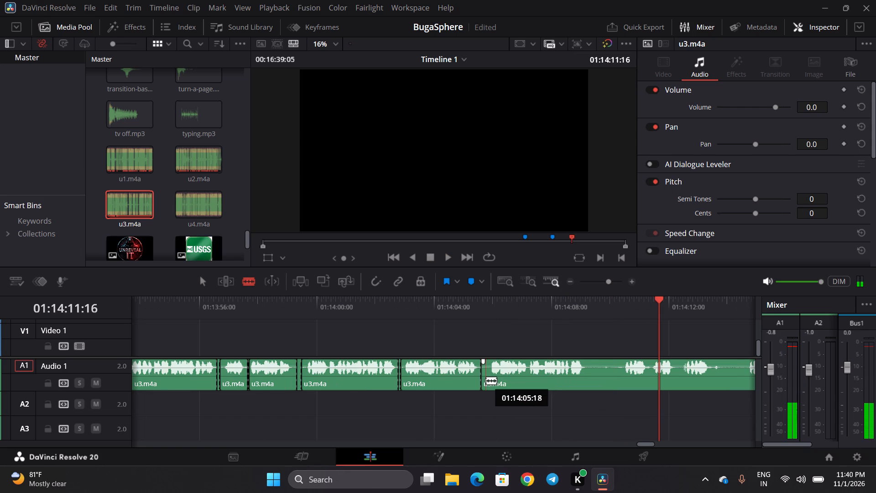
scroll(486, 380, left, 1)
key(space)
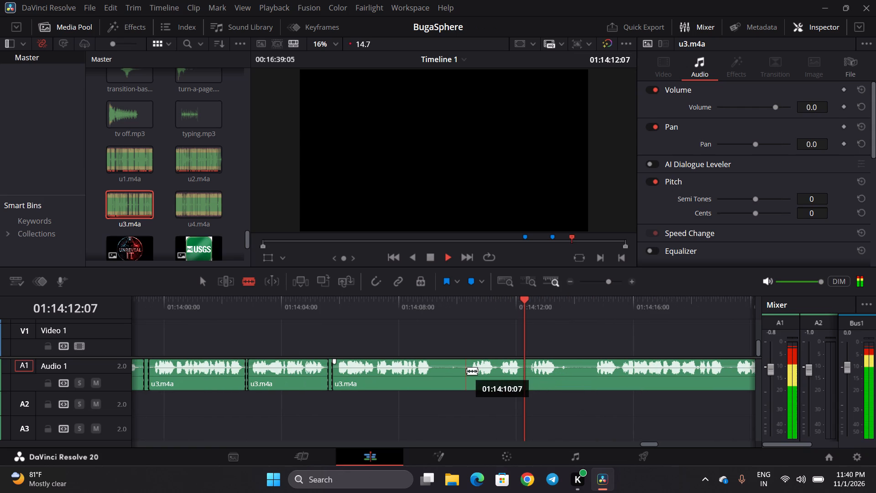
key(space)
click(437, 378)
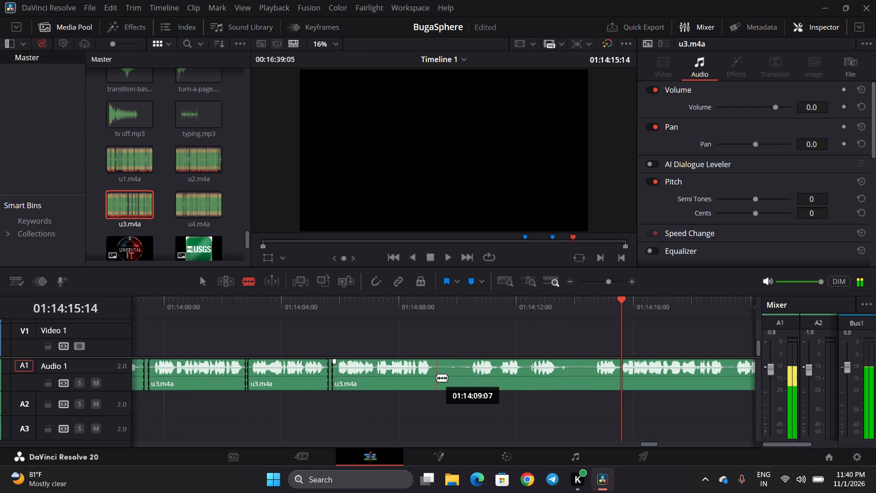
click(593, 373)
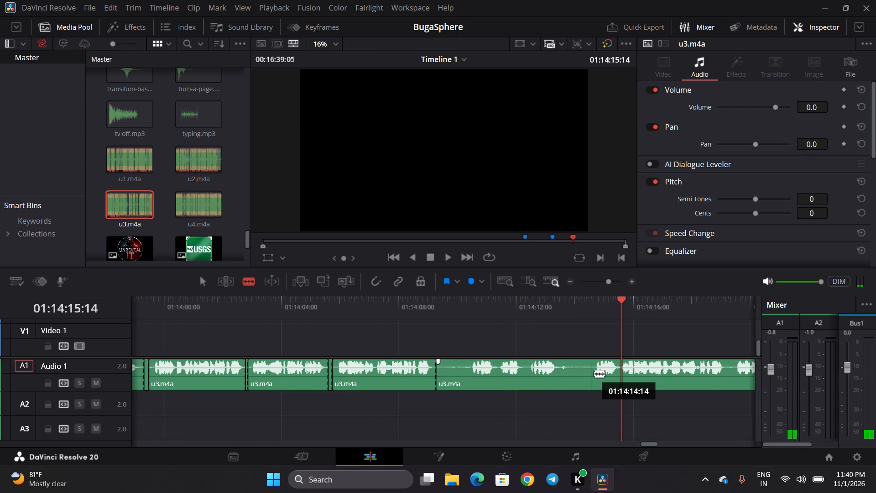
Listen on in u3.m4a and isolate the pauses near 01:14:19:07 and 01:14:21:00 on Audio 1 with cuts on both sides.
key(space)
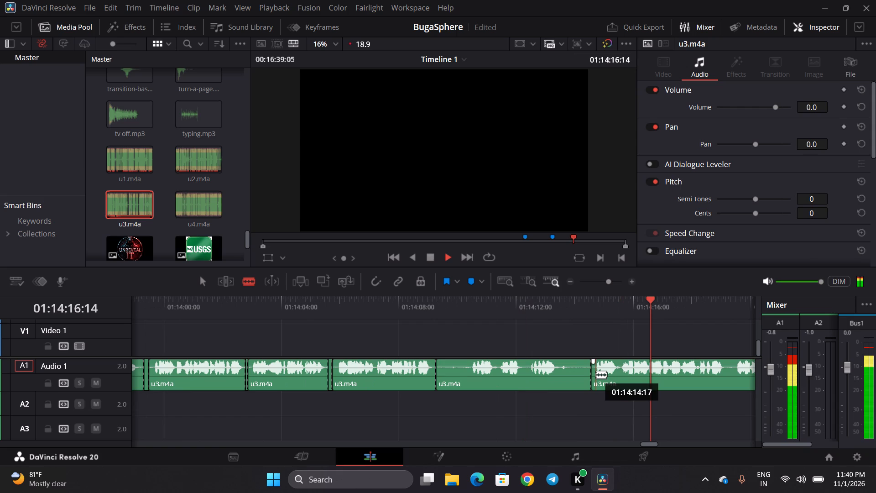
key(space)
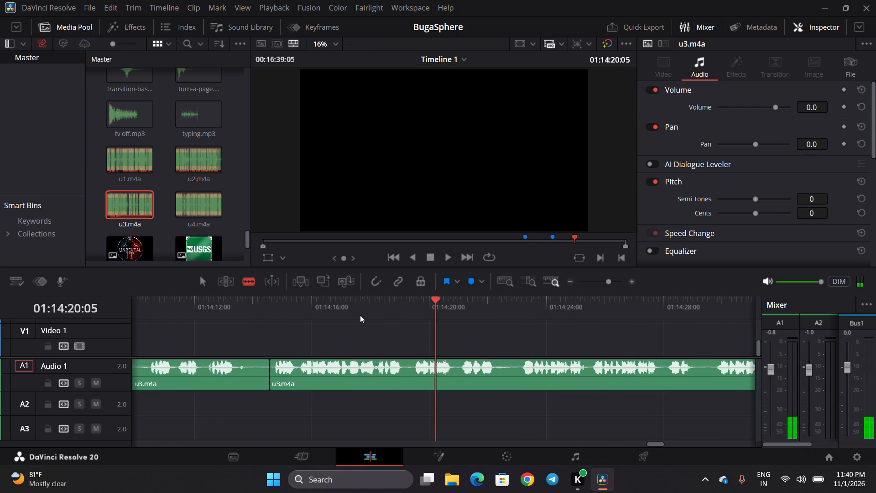
click(360, 315)
key(space)
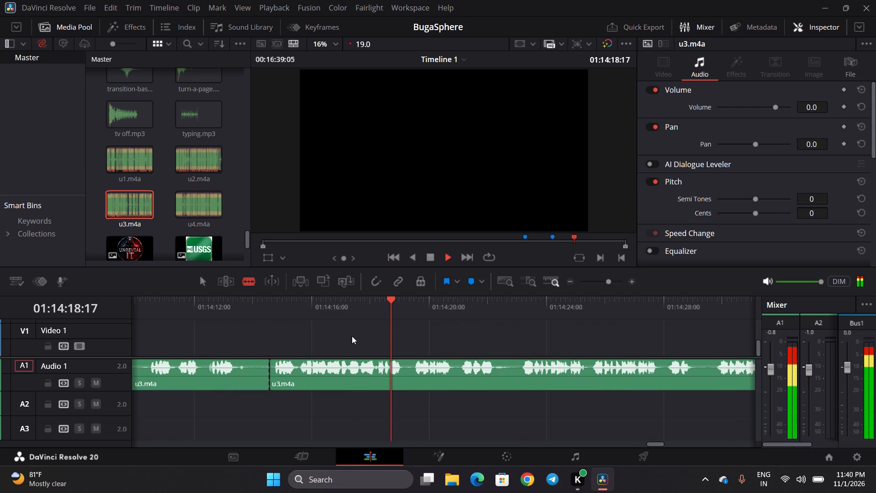
key(space)
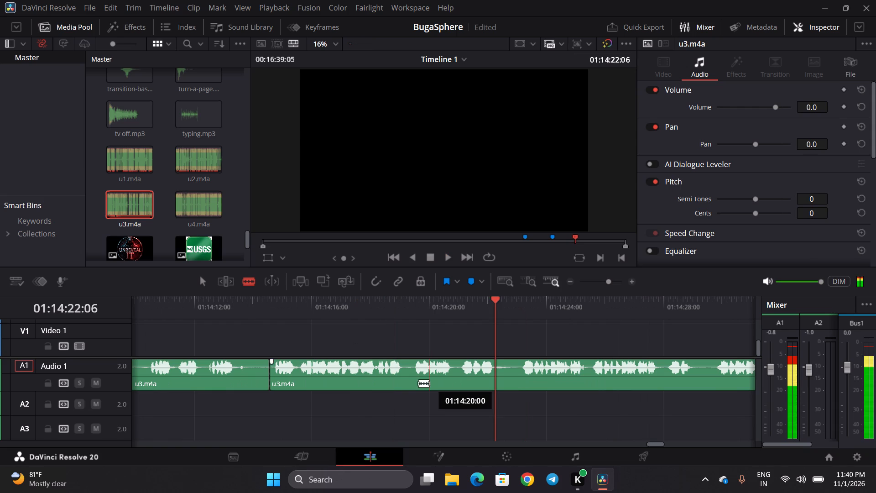
click(405, 377)
click(409, 379)
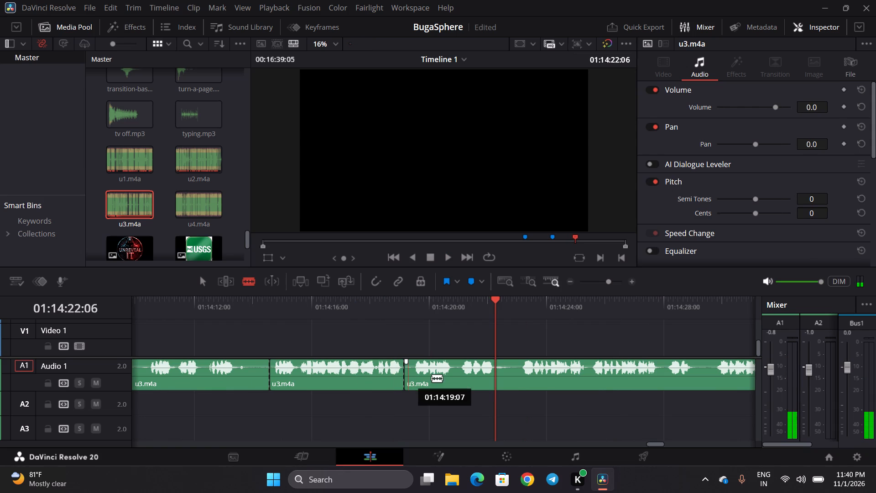
click(457, 379)
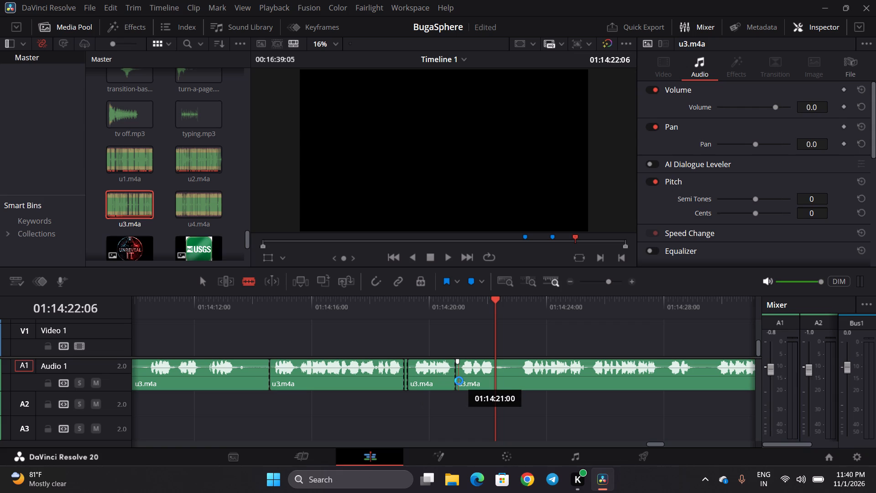
click(459, 381)
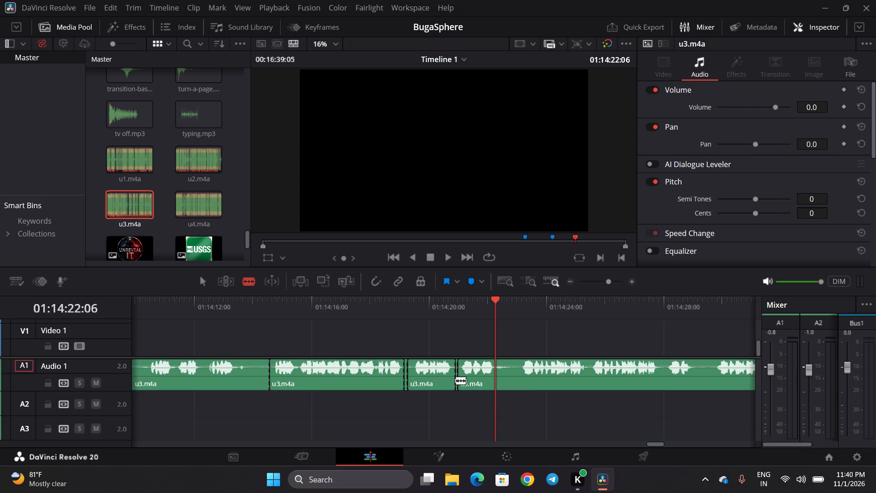
Play u3.m4a from about 01:14:21 and cut it at 01:14:25:11 and just before 01:14:30 to mark off the repeated passage.
click(460, 305)
key(space)
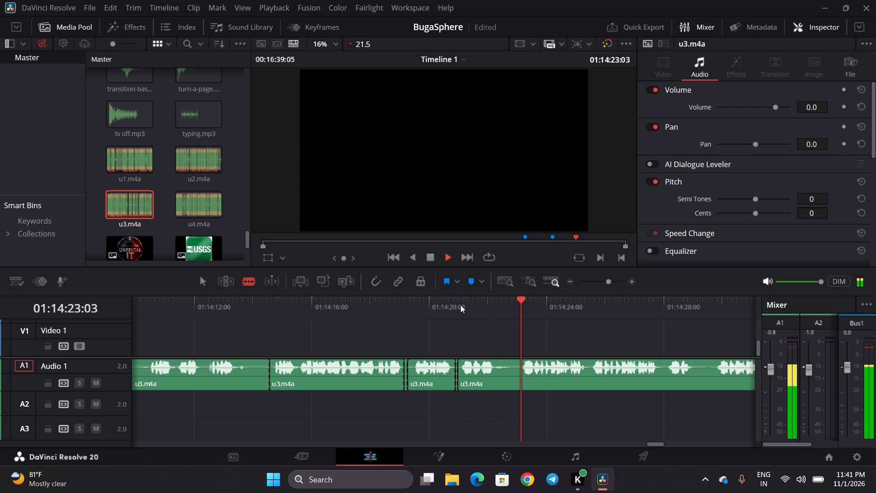
key(space)
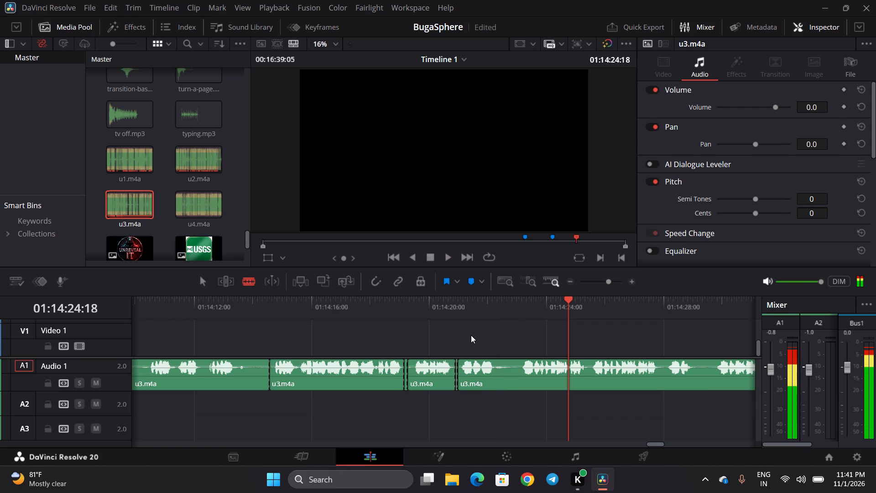
scroll(472, 337, left, 1)
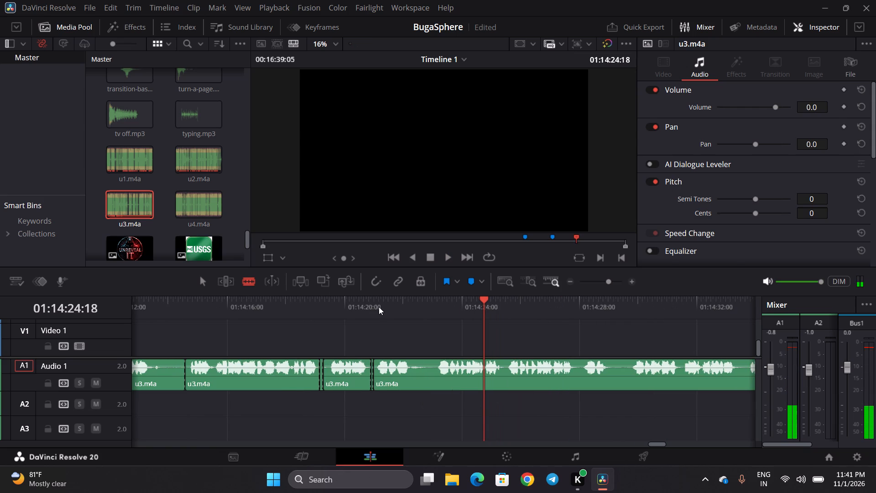
click(379, 307)
key(space)
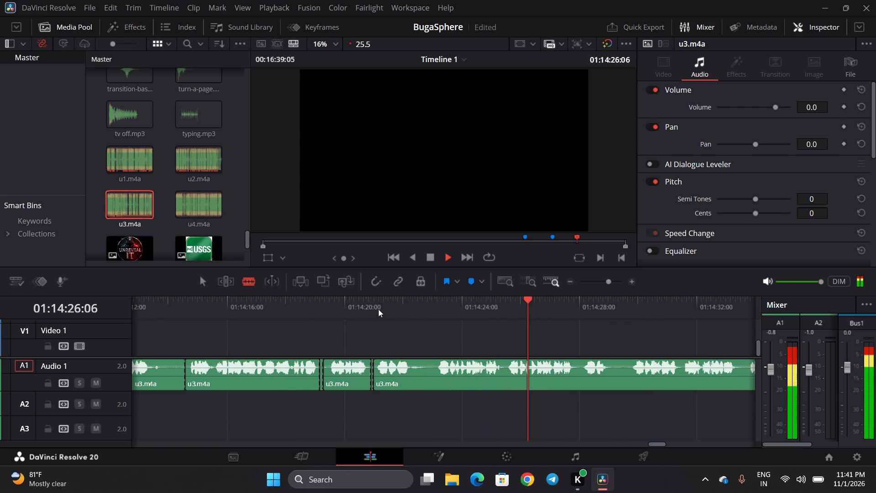
key(space)
click(505, 370)
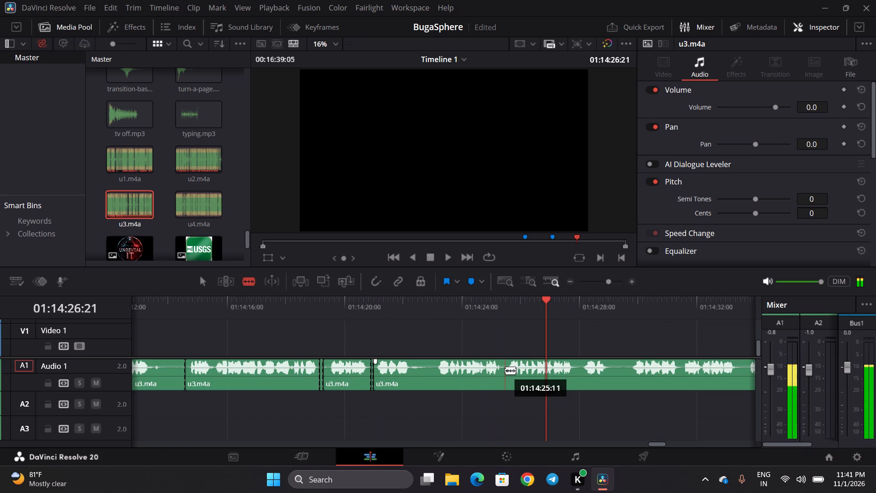
key(space)
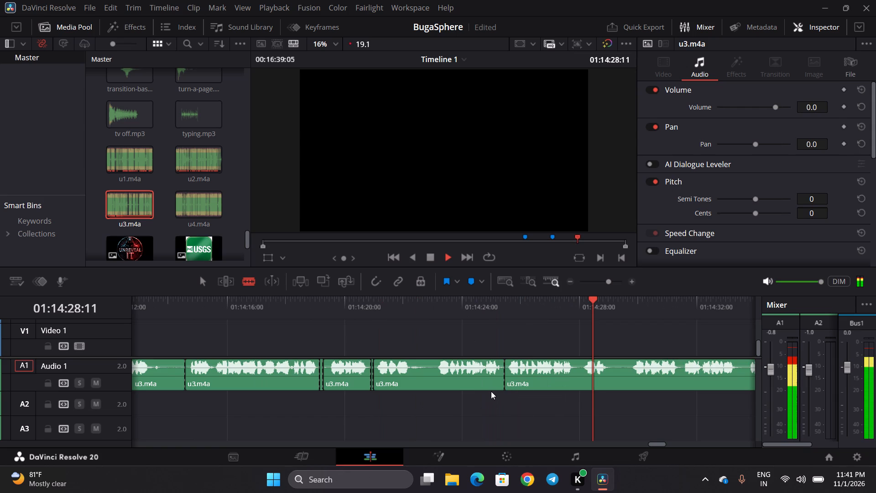
key(space)
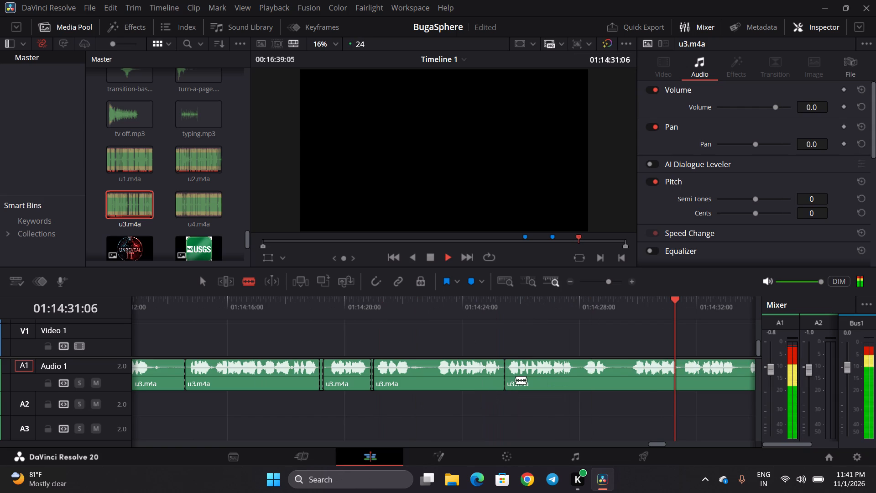
click(630, 378)
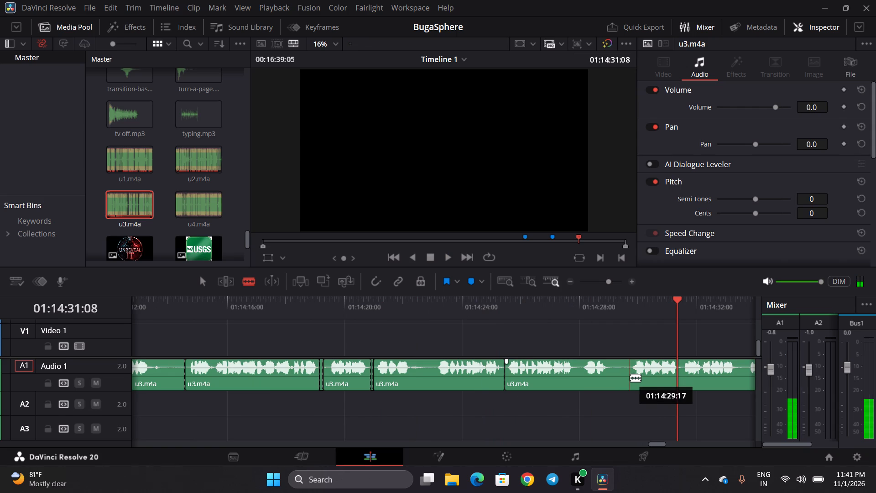
Replay u3.m4a from about 01:14:19 and ripple delete the segments from 01:14:20:22 to the cut just before 01:14:30.
click(203, 278)
drag(251, 346, 270, 347)
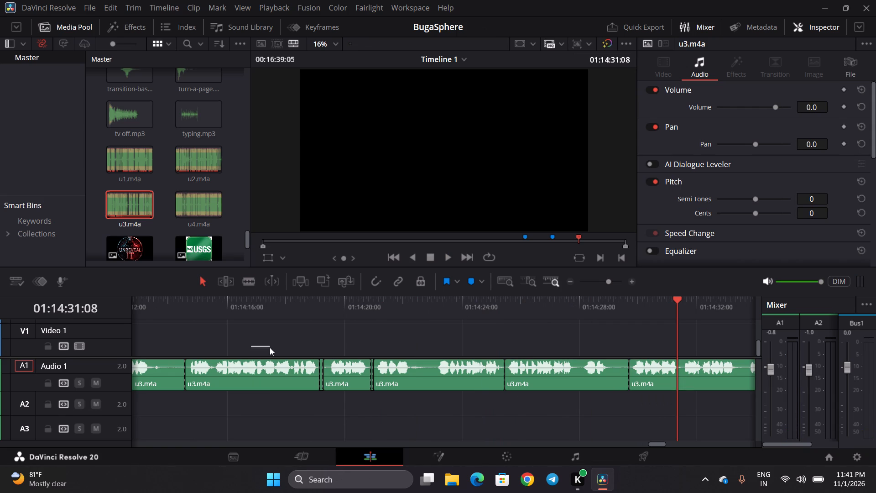
click(315, 303)
key(space)
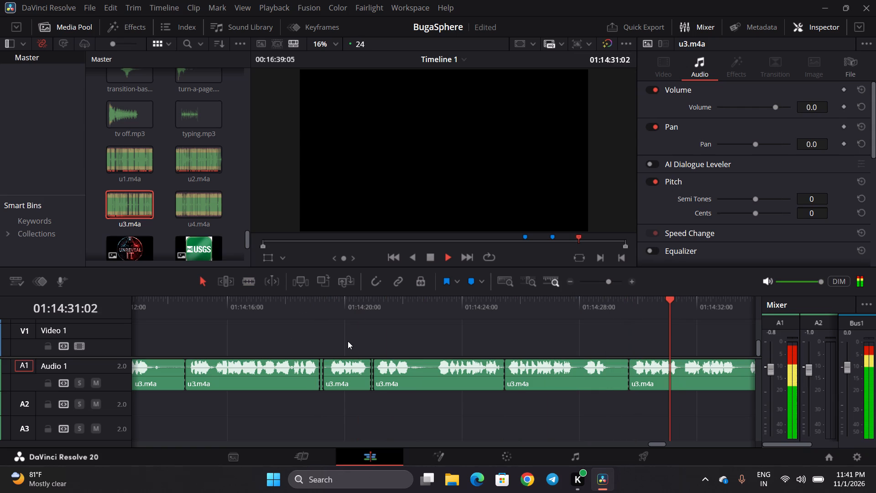
key(space)
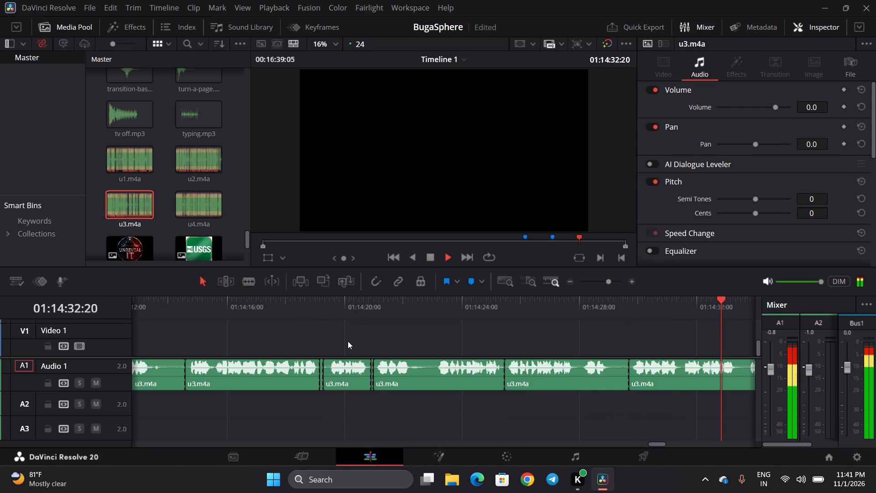
click(326, 305)
key(space)
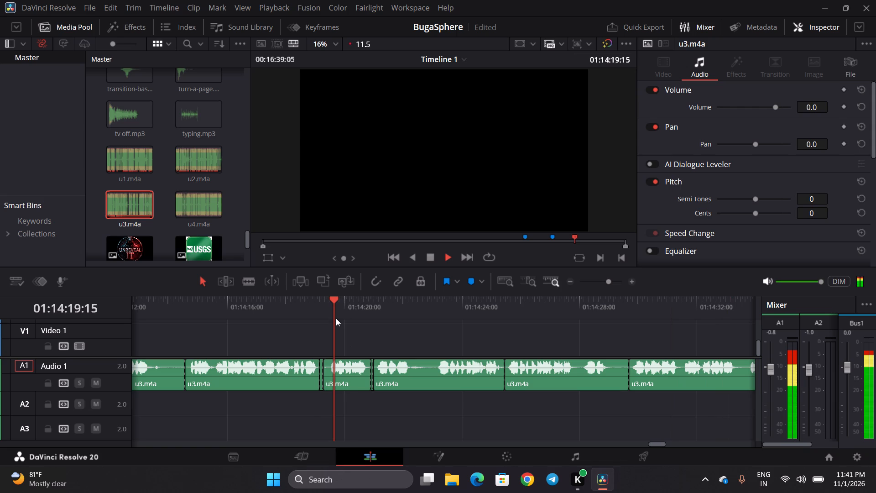
key(space)
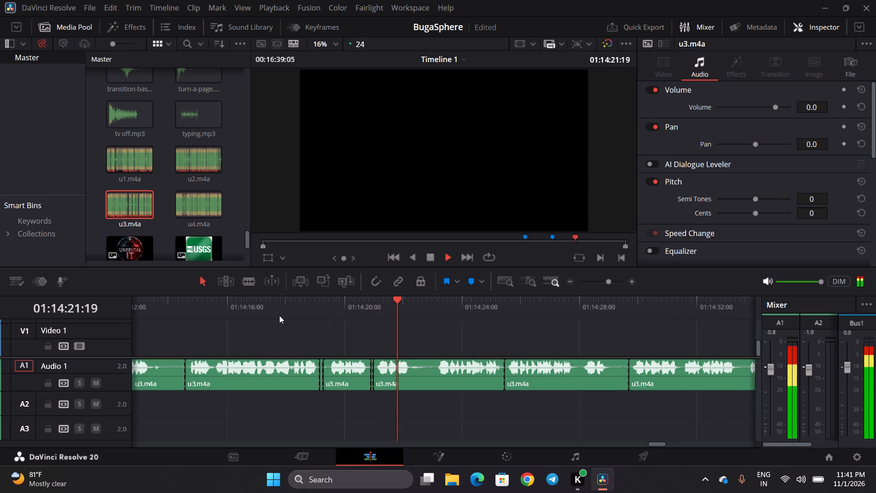
drag(373, 349, 388, 361)
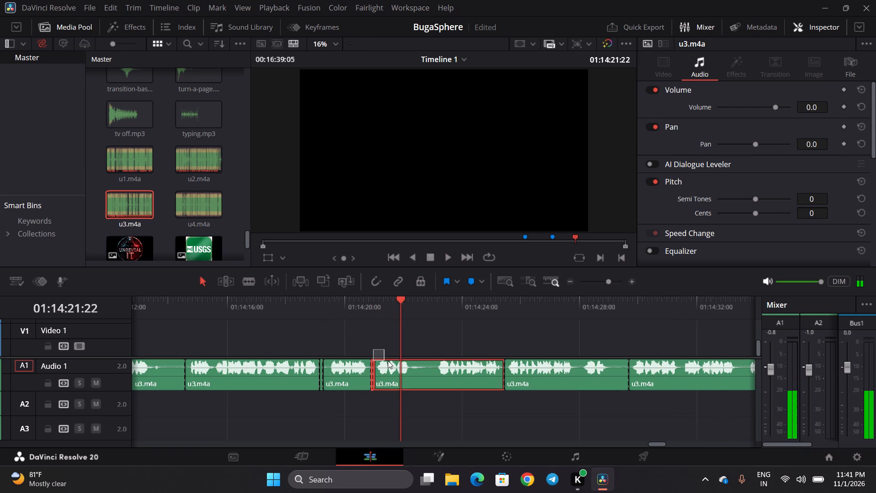
drag(388, 361, 570, 369)
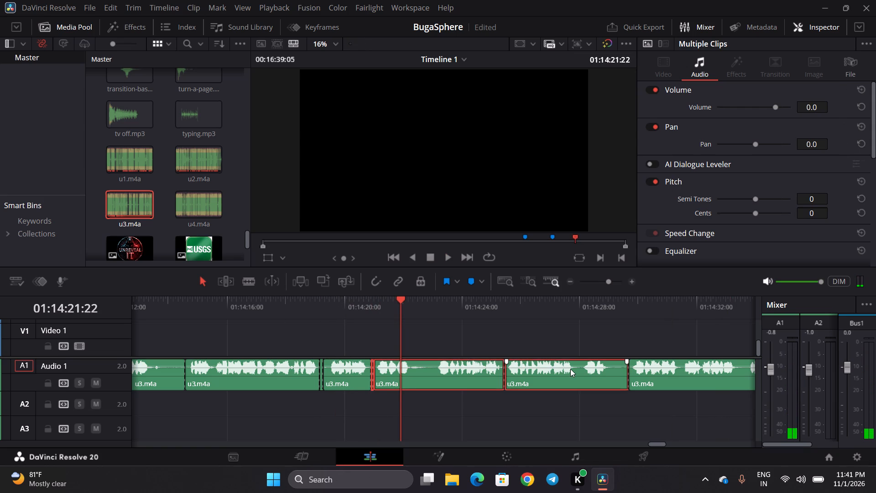
key(BackSpace)
click(570, 369)
key(BackSpace)
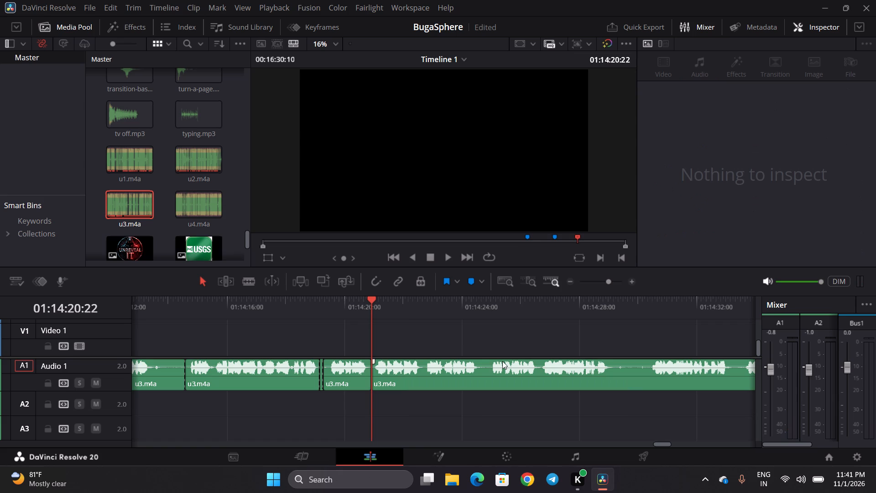
Listen past the new join in u3.m4a and isolate the short pause near 01:14:22:15 with a cut on each side.
key(space)
key(space)
click(245, 280)
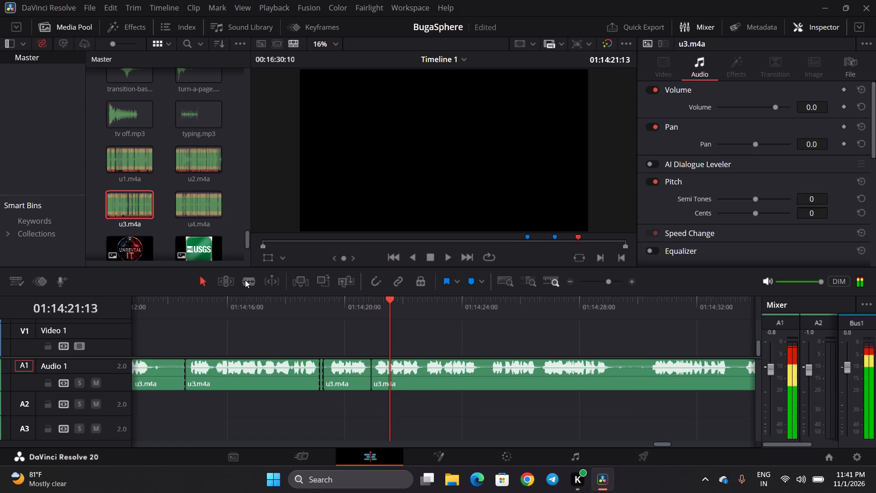
key(space)
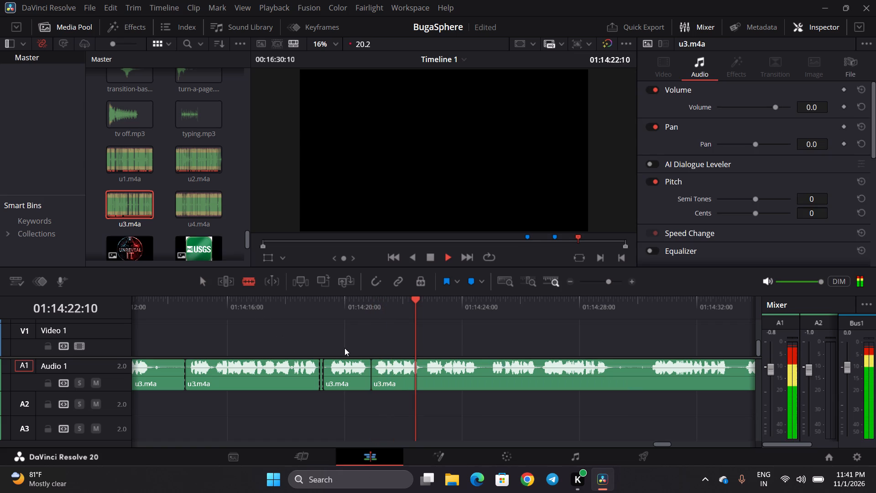
key(space)
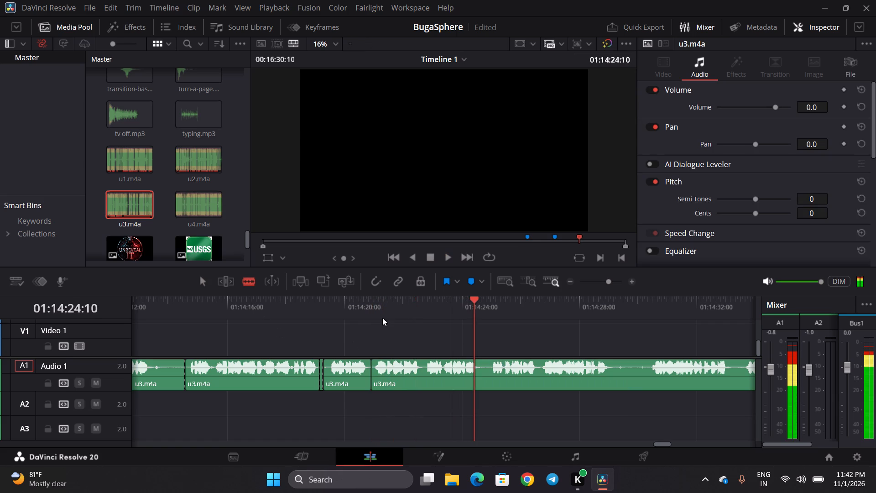
click(383, 309)
key(space)
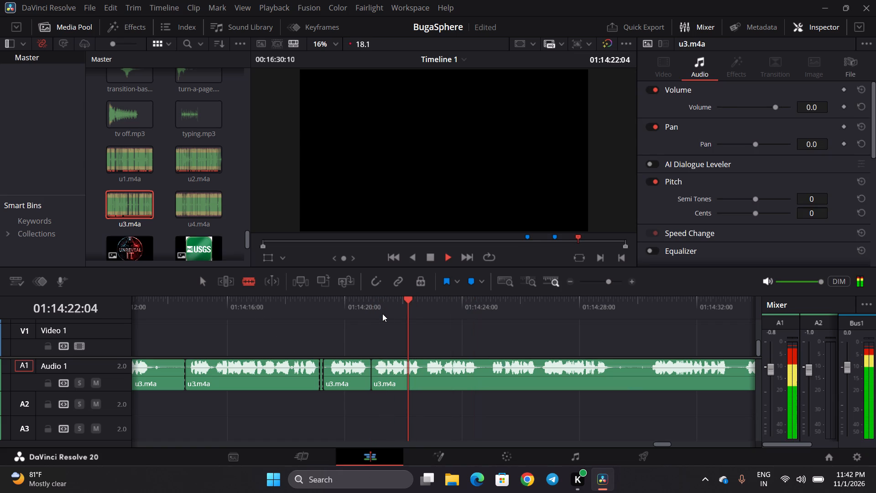
key(space)
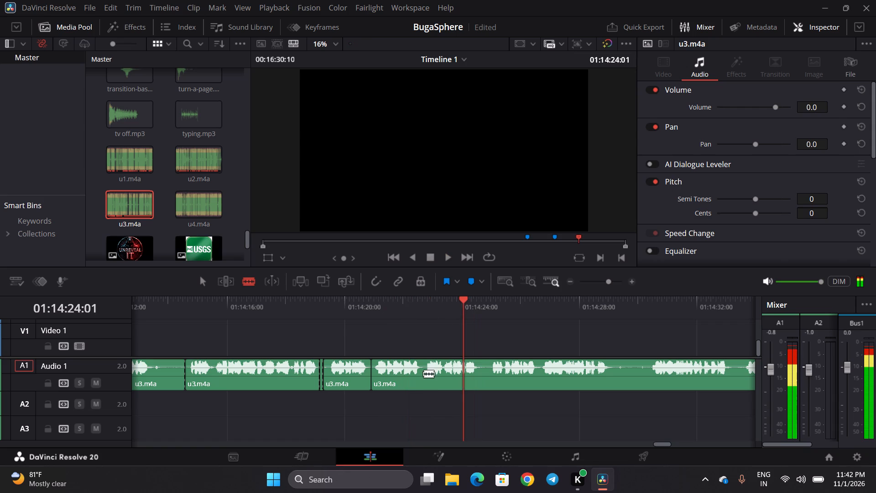
click(422, 380)
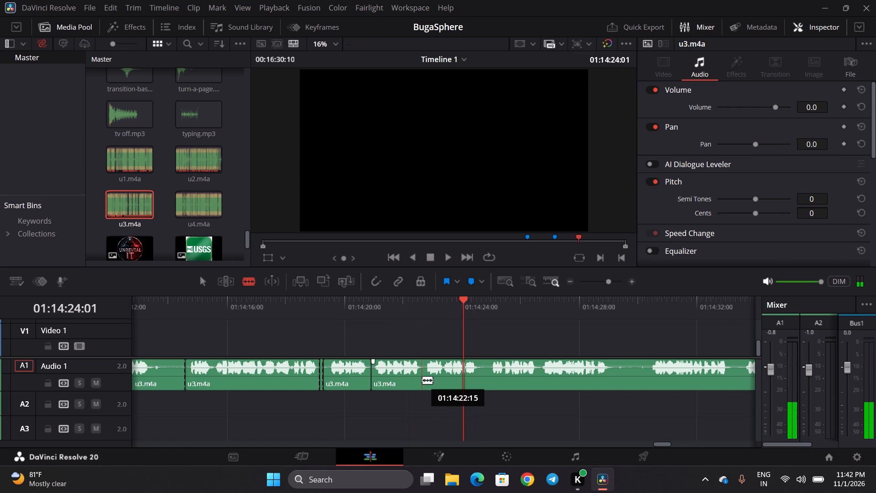
click(423, 382)
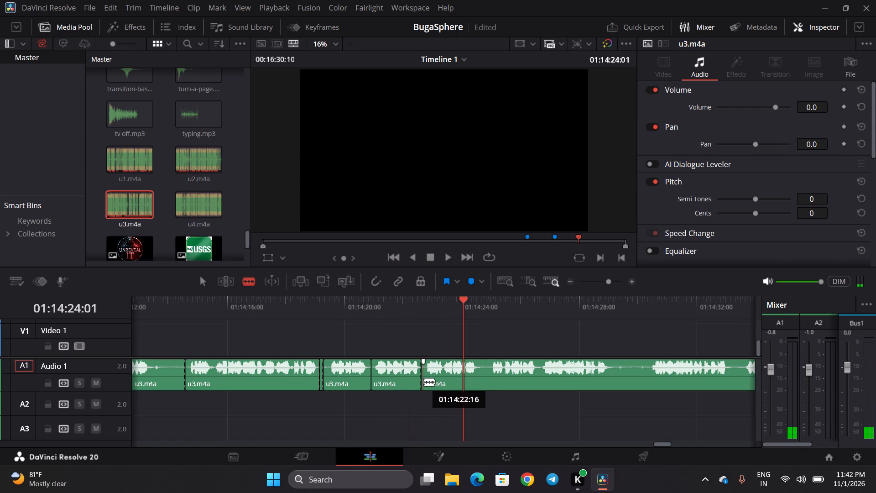
key(ctrl+z)
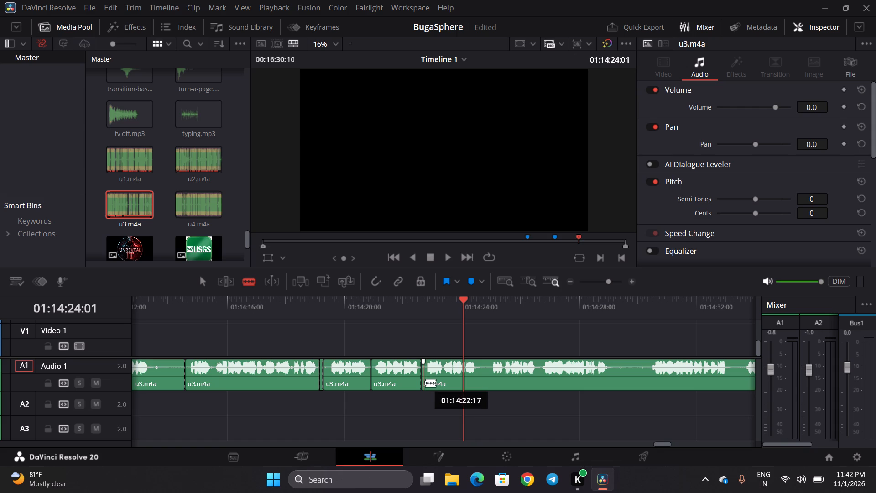
click(425, 383)
Listen on and isolate the u3.m4a pause between about 01:14:24:16 and 01:14:24:20 with two cuts.
key(space)
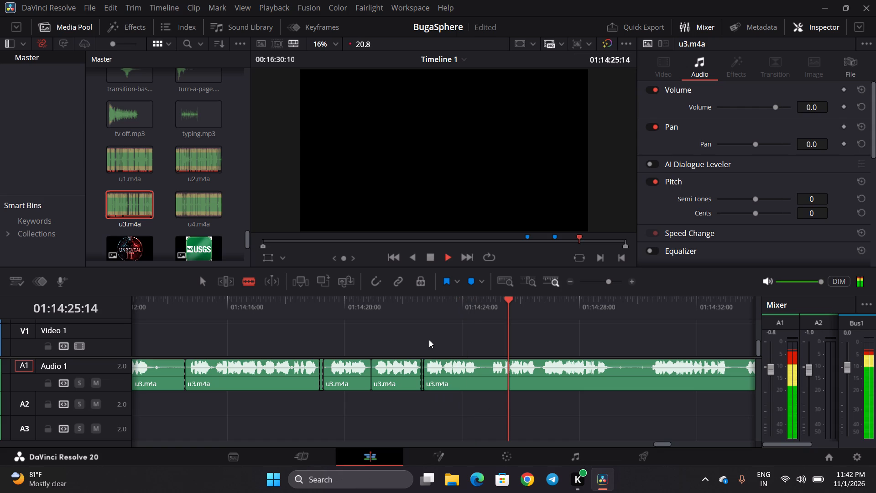
key(space)
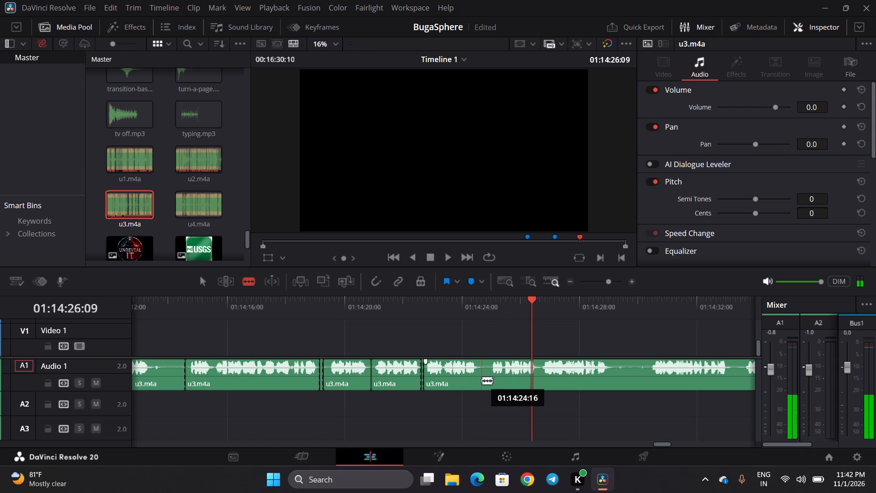
click(482, 380)
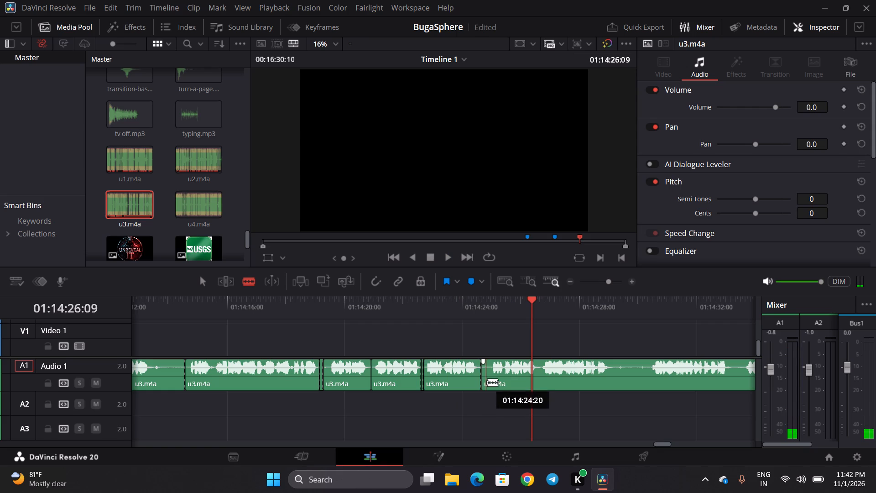
click(487, 382)
Listen on from 01:14:26:09 in u3.m4a and cut it in the gap before the next phrase at about 01:14:26:16.
key(space)
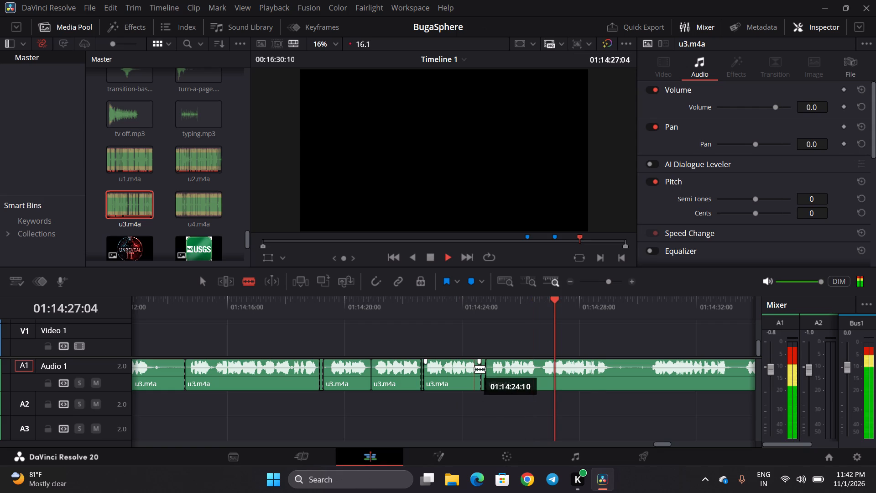
key(space)
key(space)
key(space)
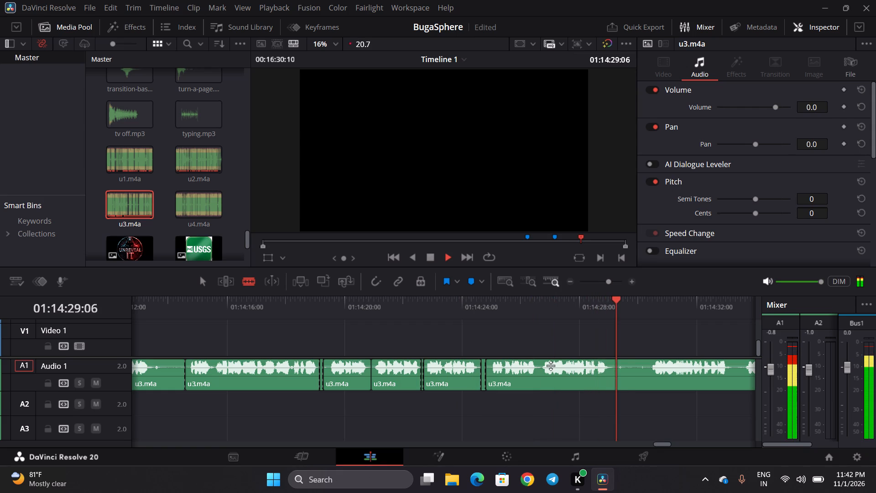
click(541, 378)
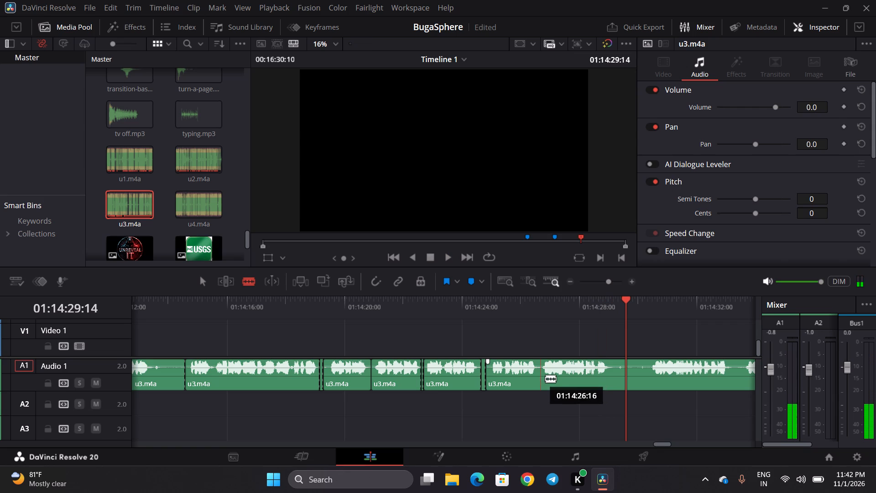
Play on through the following narration and cut u3.m4a at about 01:14:43:13, where speech resumes after the long silence.
scroll(546, 378, left, 1)
key(space)
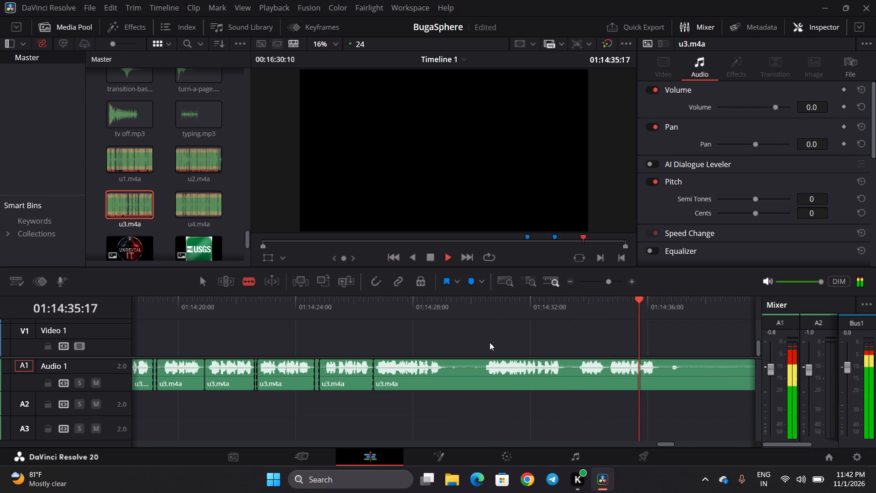
key(space)
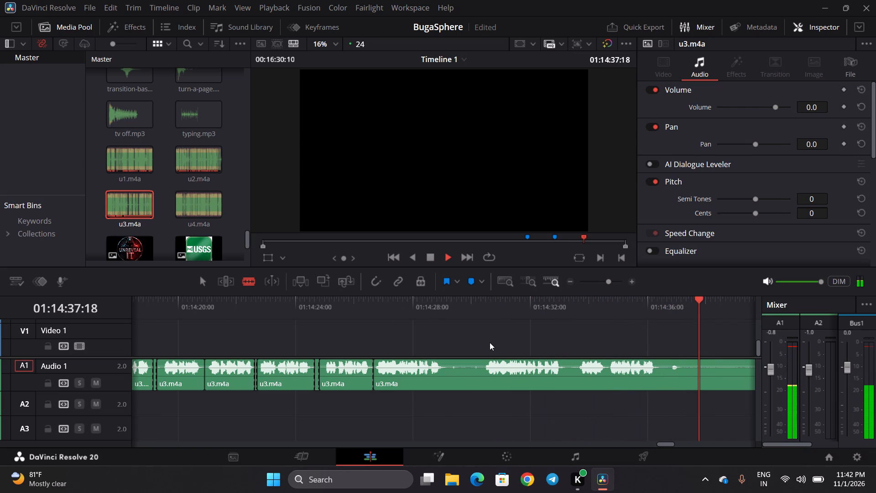
scroll(490, 342, left, 2)
scroll(645, 346, left, 1)
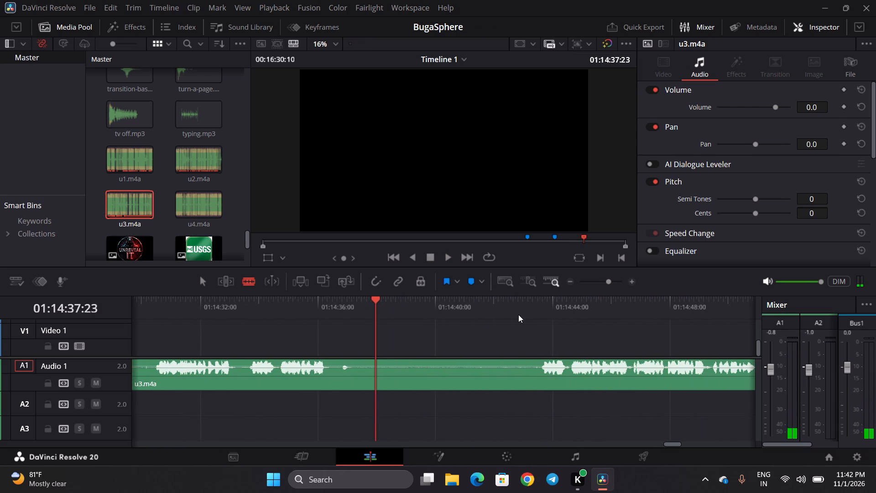
click(533, 306)
key(space)
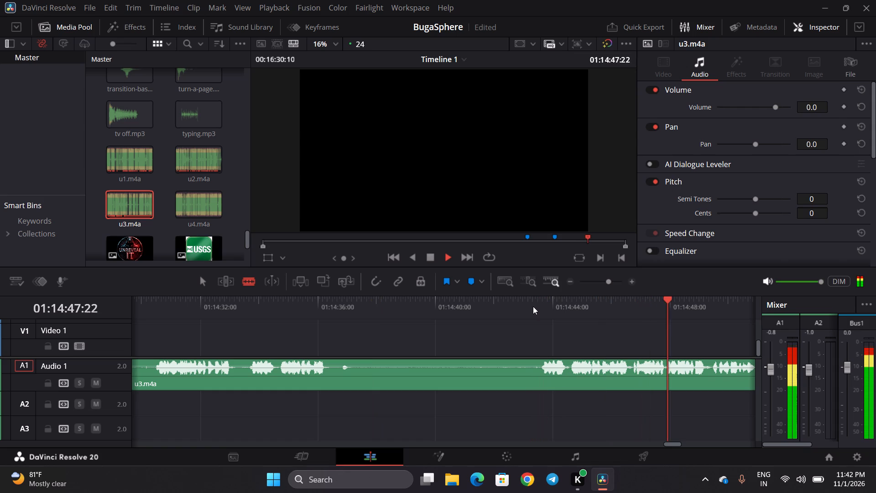
key(space)
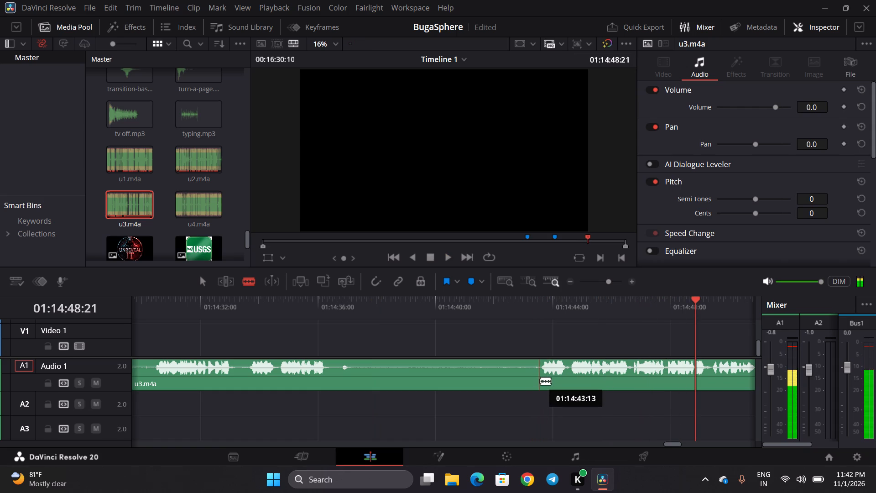
click(540, 381)
Compare the takes after 01:14:26:16 and 01:14:43:13, and ripple delete the u3.m4a segment between those two cuts.
click(206, 285)
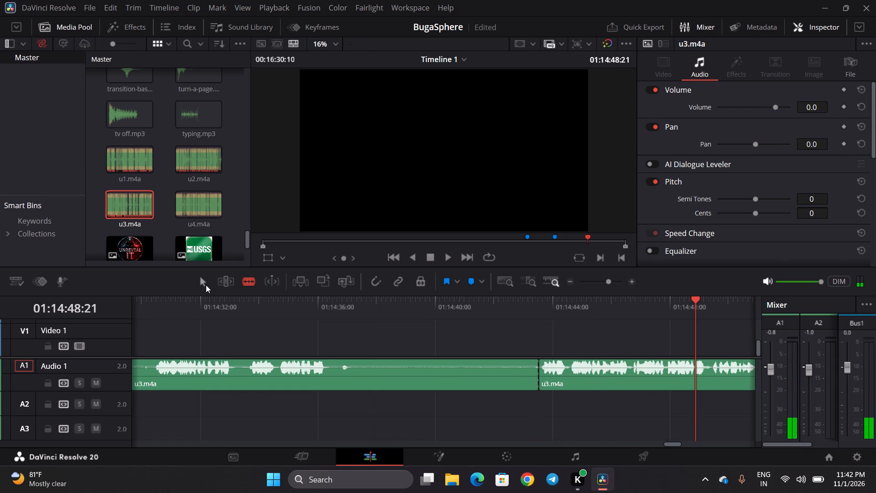
scroll(231, 306, right, 1)
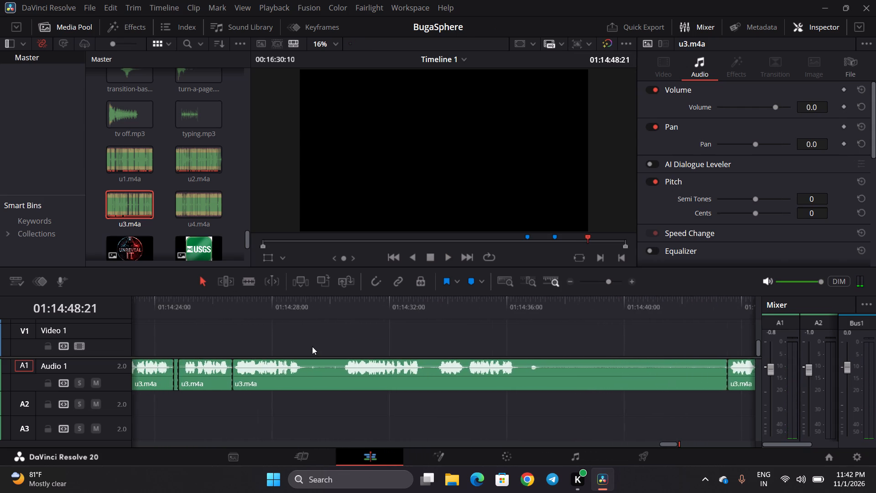
scroll(312, 346, right, 2)
click(246, 307)
key(space)
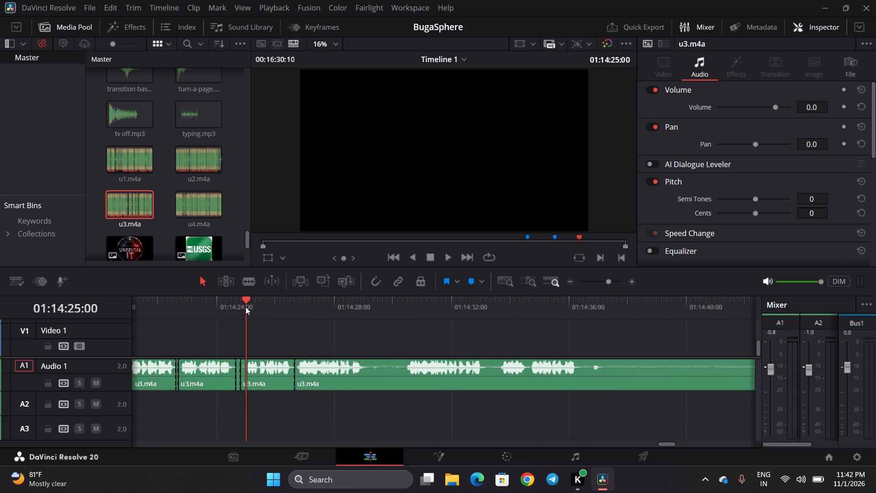
key(space)
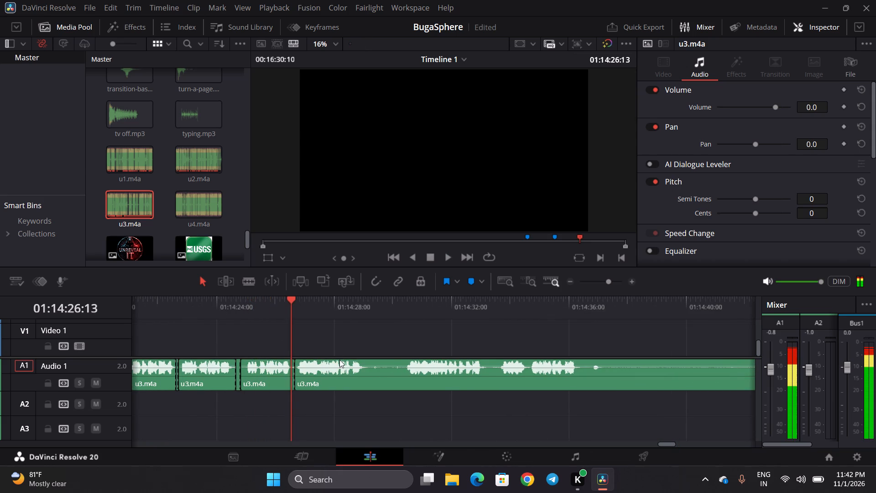
scroll(339, 360, left, 1)
key(space)
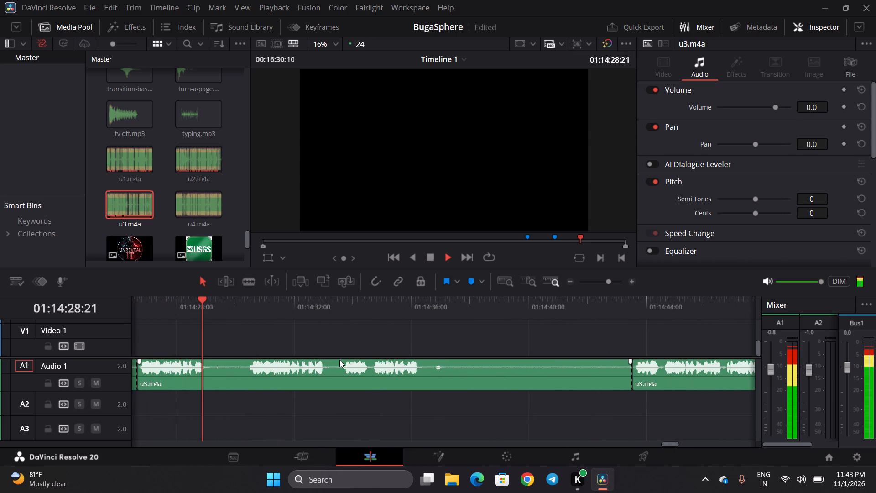
key(space)
click(631, 310)
key(space)
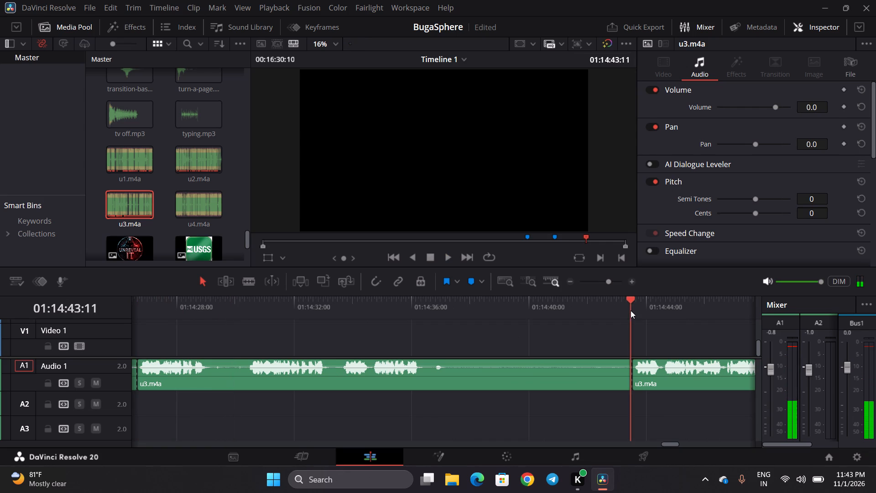
key(space)
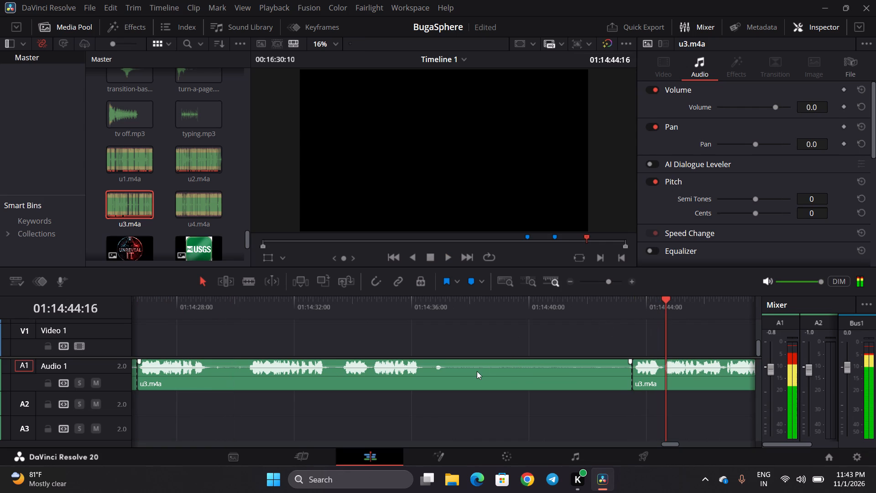
click(477, 372)
key(BackSpace)
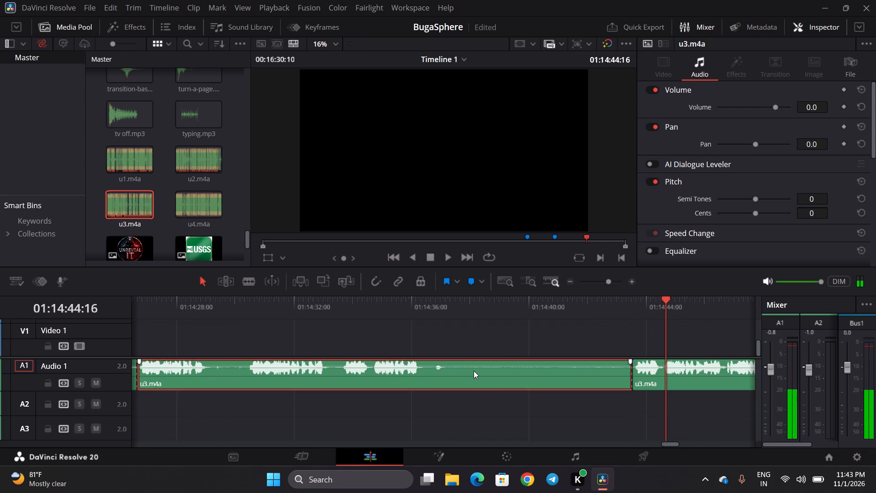
click(474, 371)
key(BackSpace)
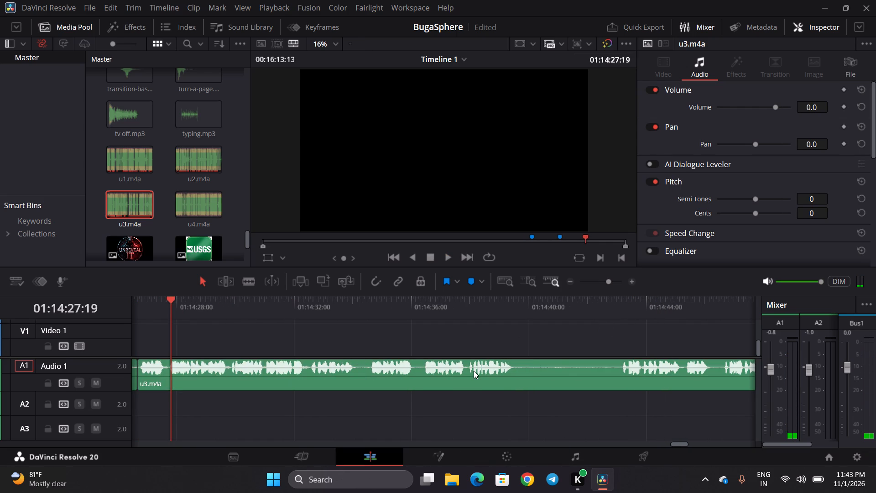
Listen past the new join in u3.m4a and cut around the phrase from about 01:14:34:03 to 01:14:36:05.
scroll(474, 371, right, 2)
key(space)
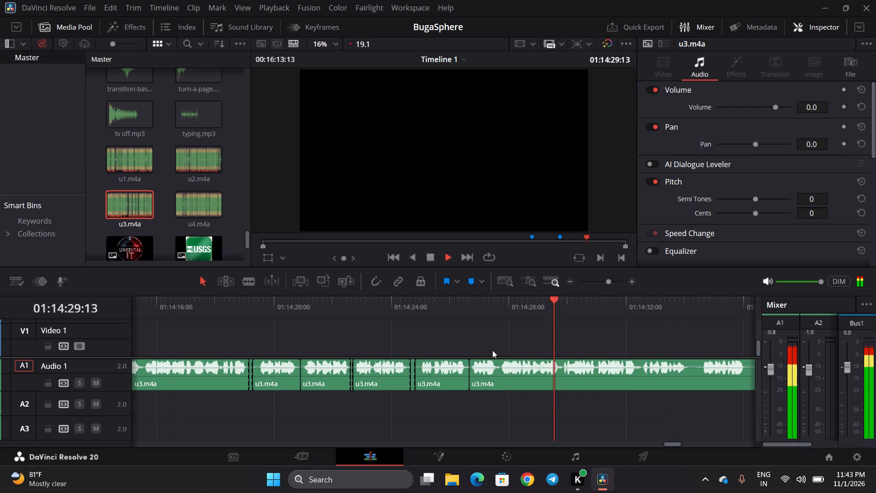
key(space)
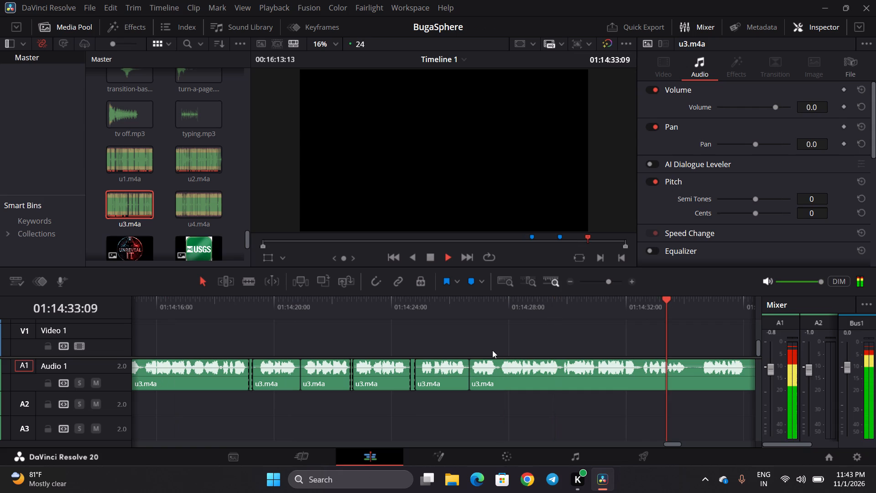
scroll(492, 350, left, 1)
key(space)
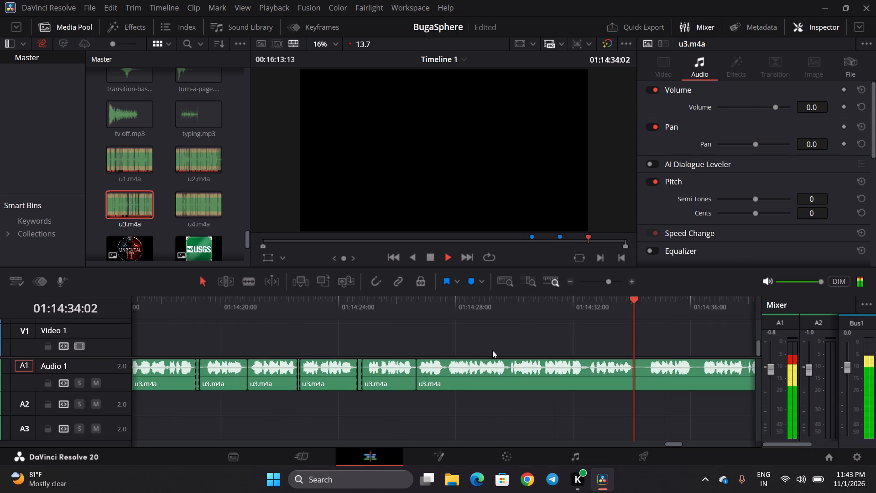
key(space)
click(252, 279)
scroll(319, 309, left, 1)
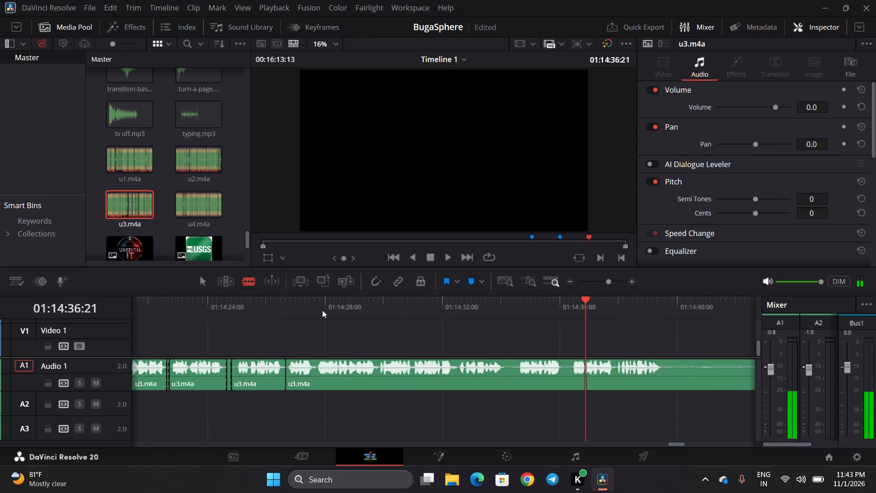
key(space)
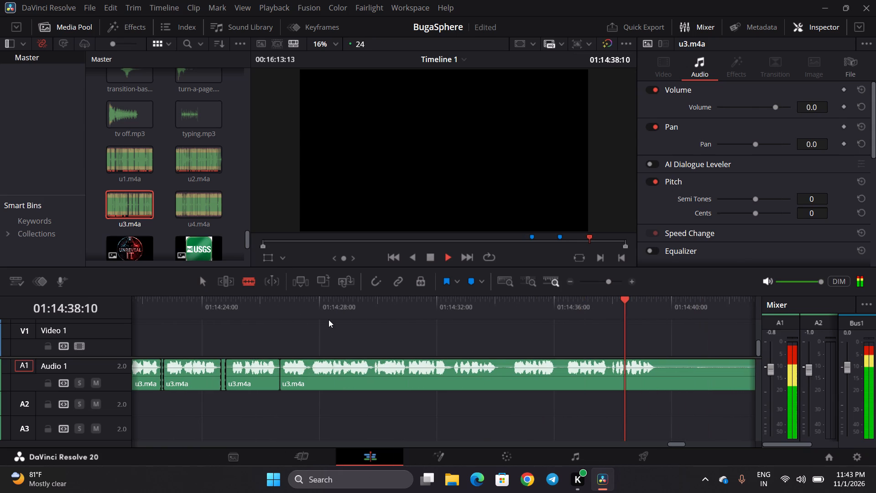
key(space)
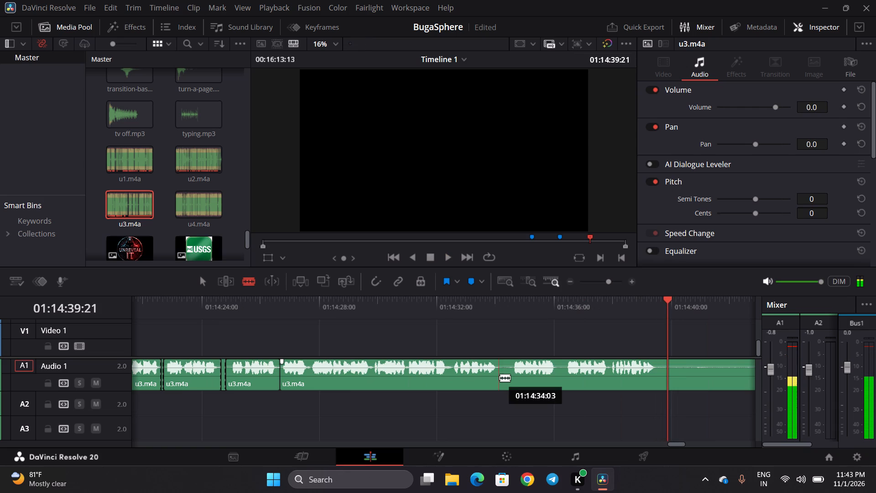
click(500, 378)
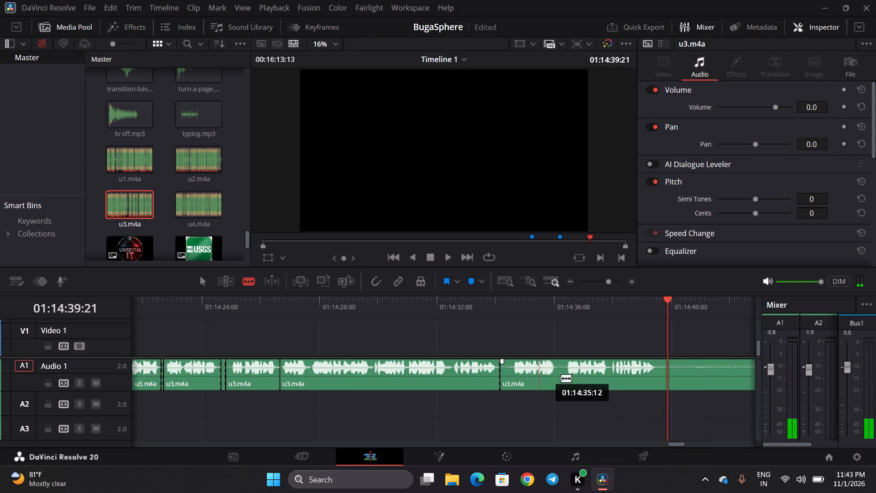
click(561, 378)
Listen into the silence after 01:14:39 and cut u3.m4a at the end of the spoken phrase, at 01:14:39:14.
scroll(561, 378, left, 1)
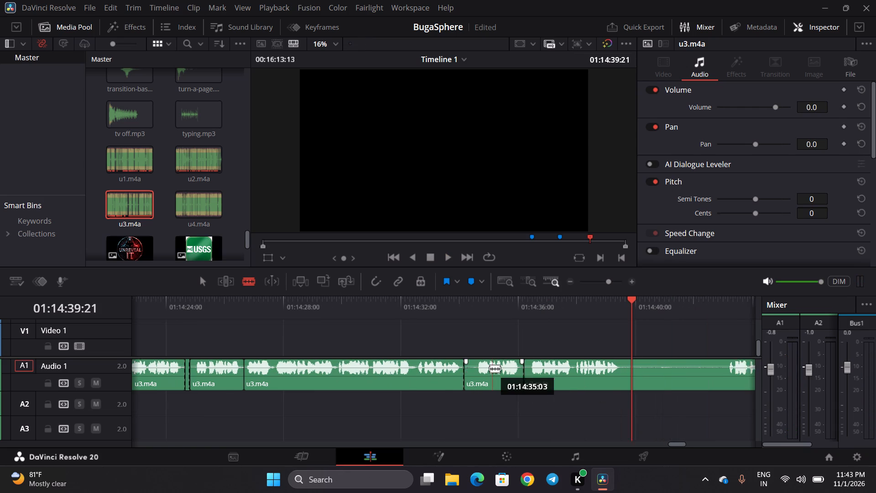
scroll(490, 368, left, 2)
key(space)
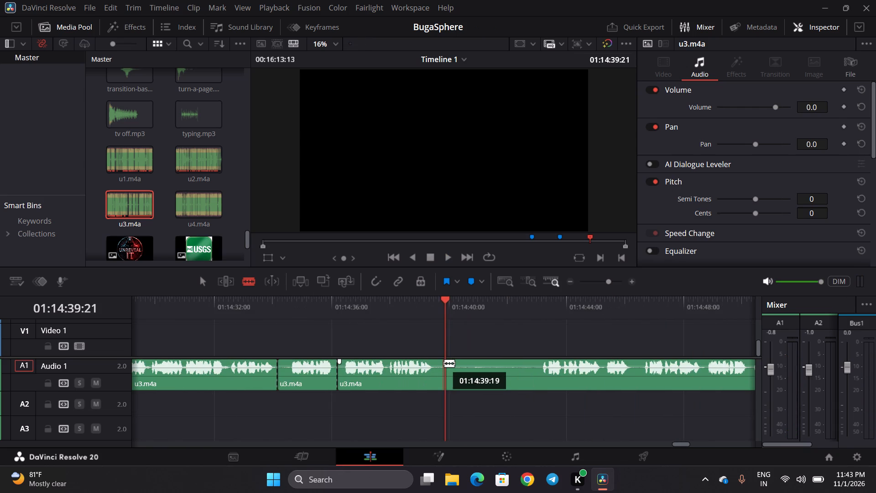
key(space)
key(space)
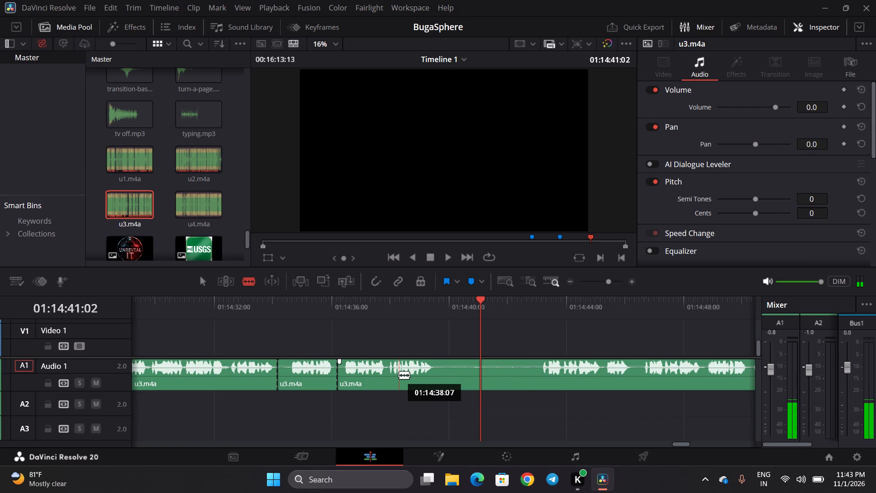
key(space)
click(437, 382)
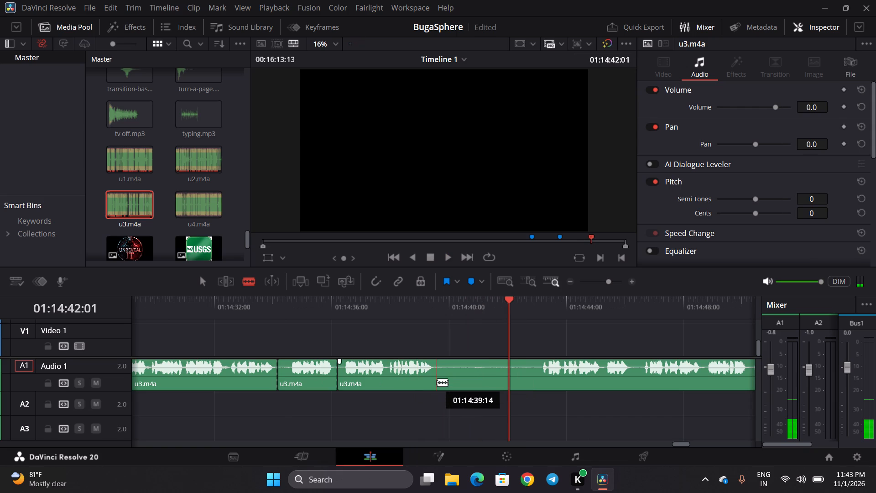
Play the narration after the long silence and cut u3.m4a before the phrase starting at about 01:14:46:13.
key(space)
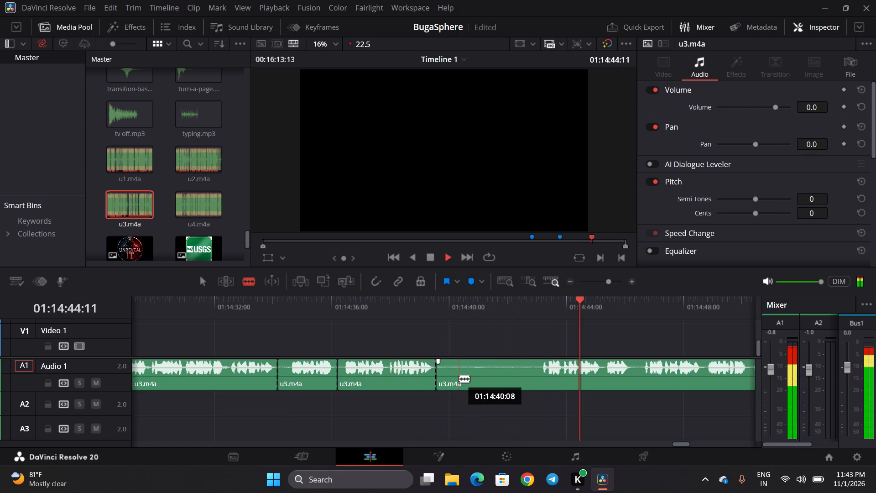
key(space)
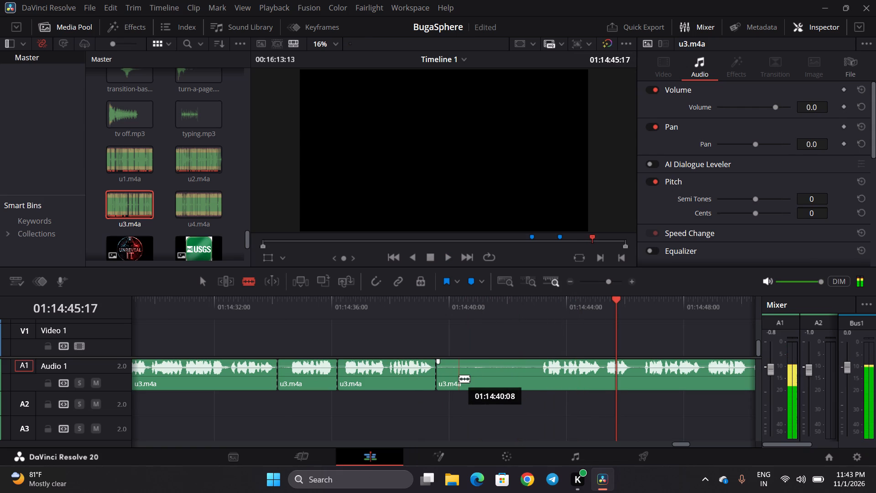
scroll(471, 382, left, 1)
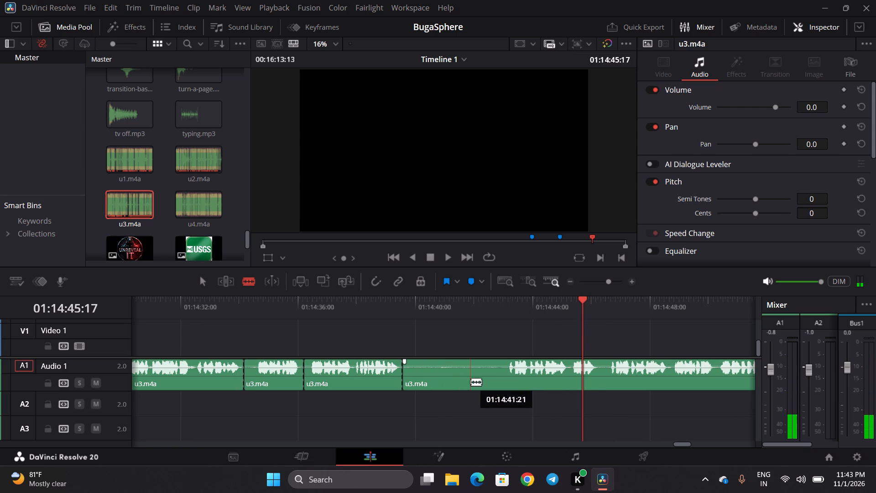
key(space)
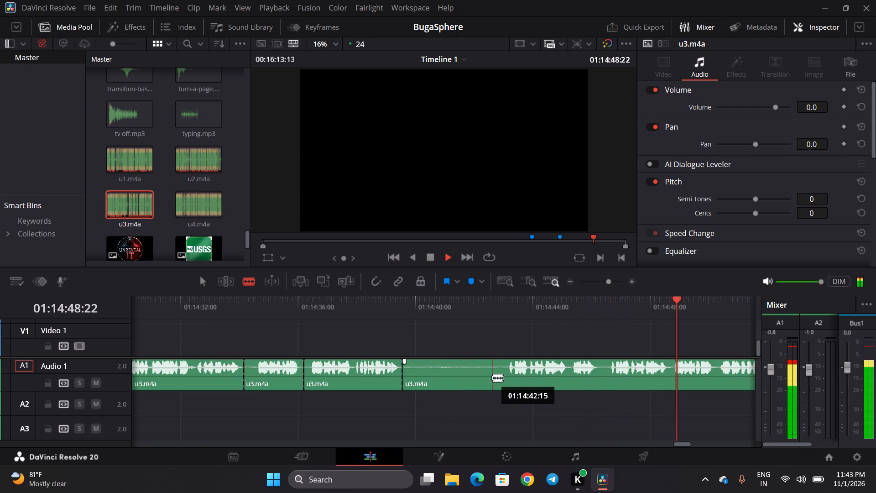
key(space)
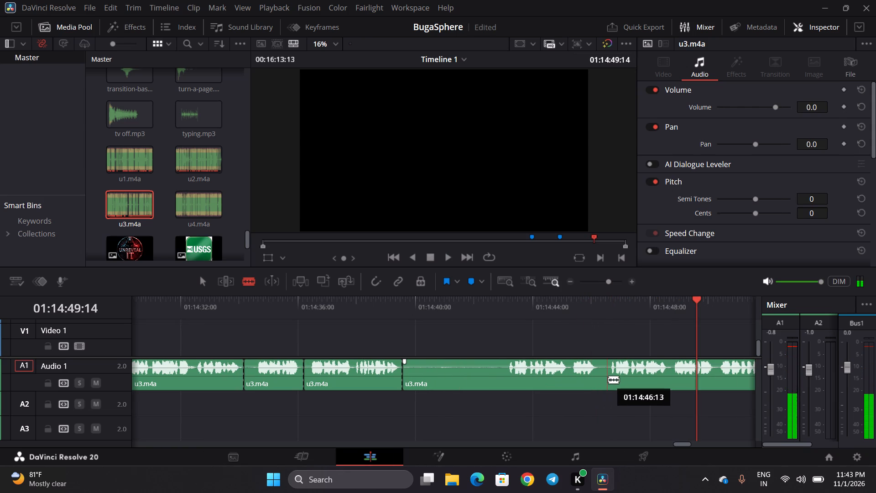
click(608, 379)
Listen to the narration after the 01:14:46:13 cut, replay it from about 01:14:50, and cut u3.m4a before that phrase at 01:14:50:07.
scroll(608, 379, left, 1)
scroll(523, 373, left, 1)
key(space)
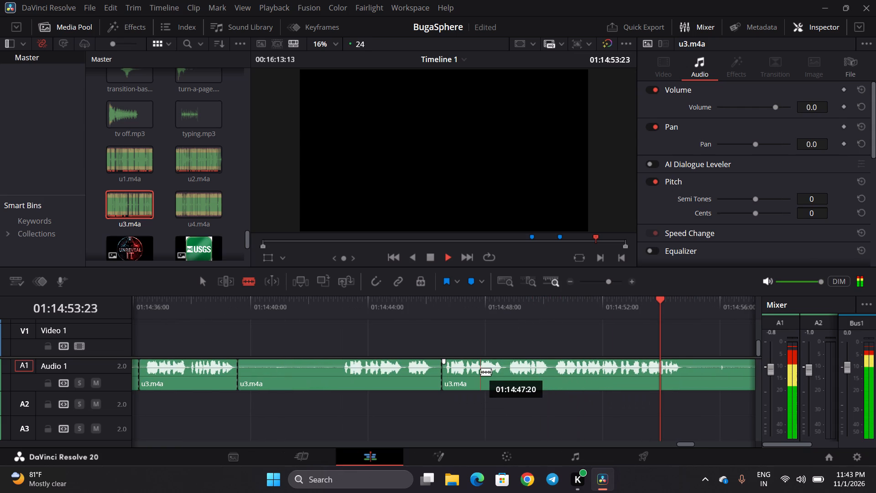
key(space)
scroll(480, 372, left, 1)
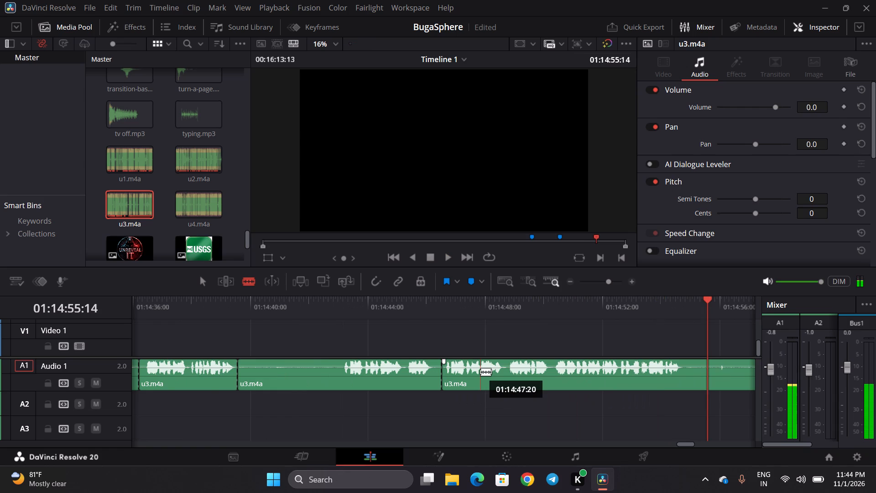
scroll(480, 372, left, 1)
click(520, 304)
key(space)
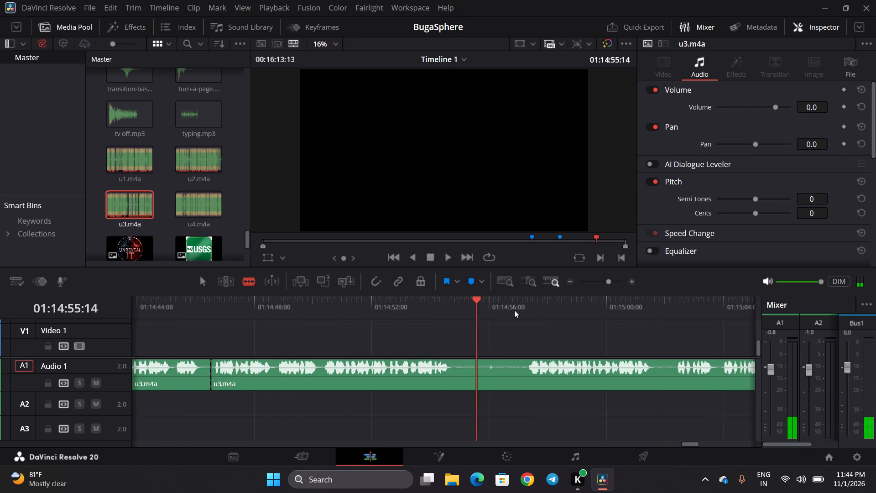
key(space)
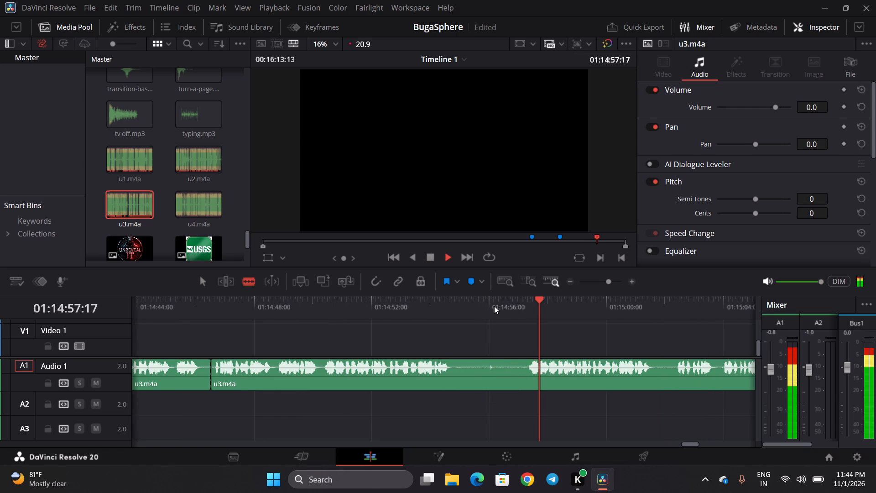
click(318, 308)
key(space)
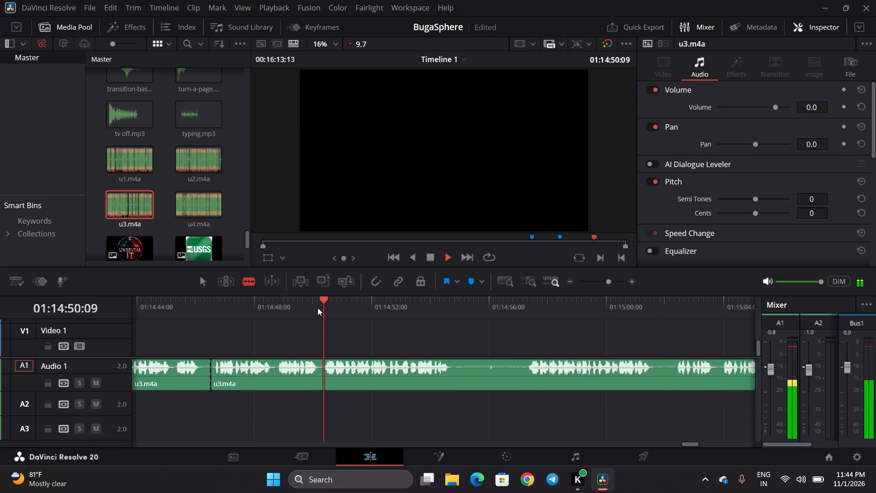
key(space)
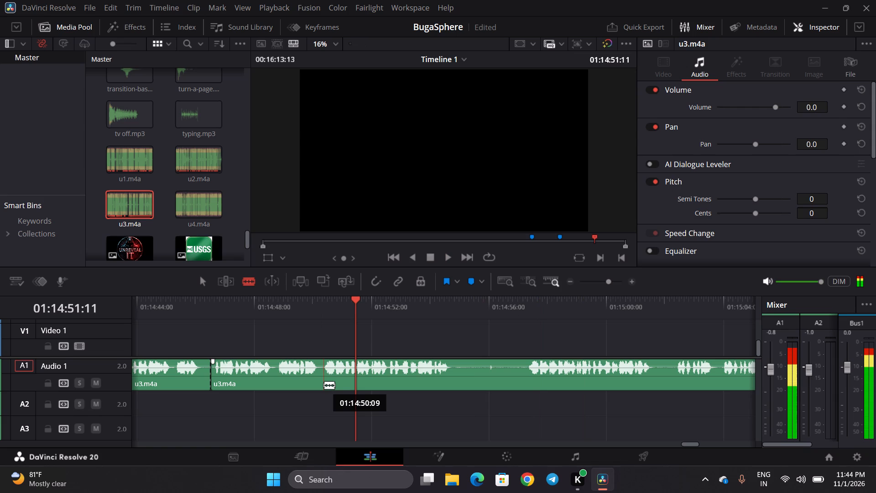
click(322, 383)
Play on through the following pause and cut u3.m4a around the phrase from 01:14:57:05 to 01:15:01:15.
scroll(434, 369, left, 1)
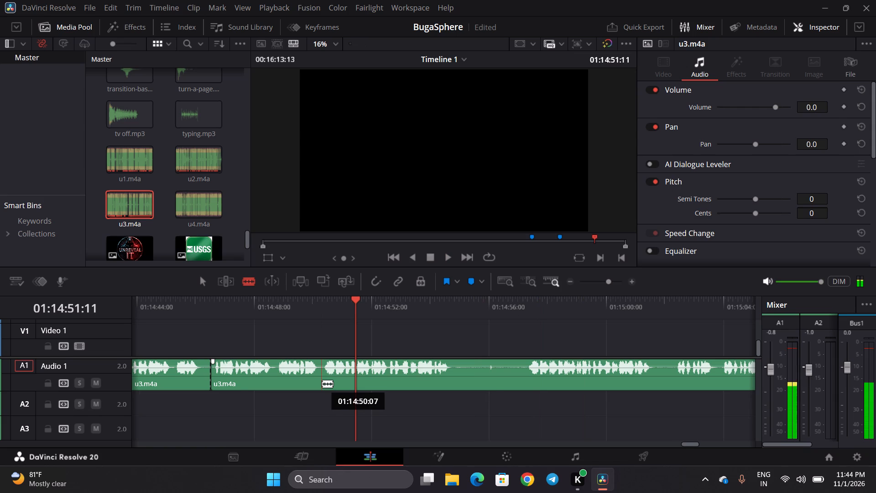
scroll(322, 383, left, 1)
key(space)
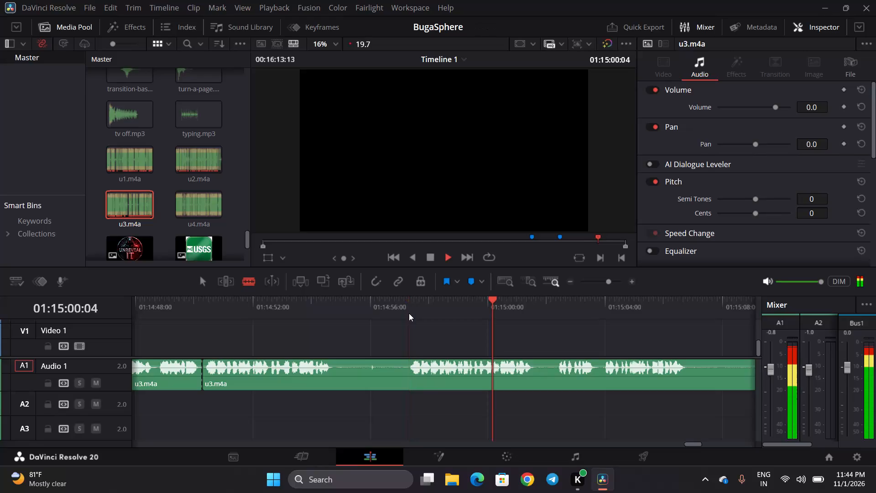
key(space)
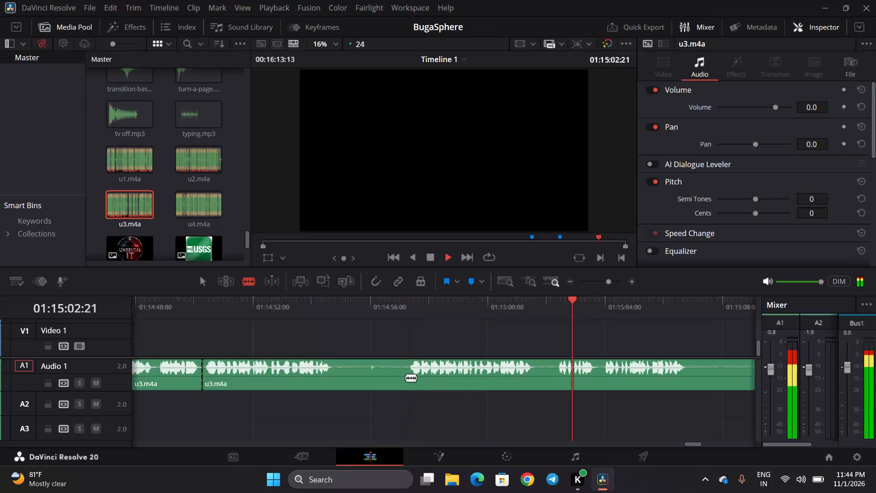
click(406, 381)
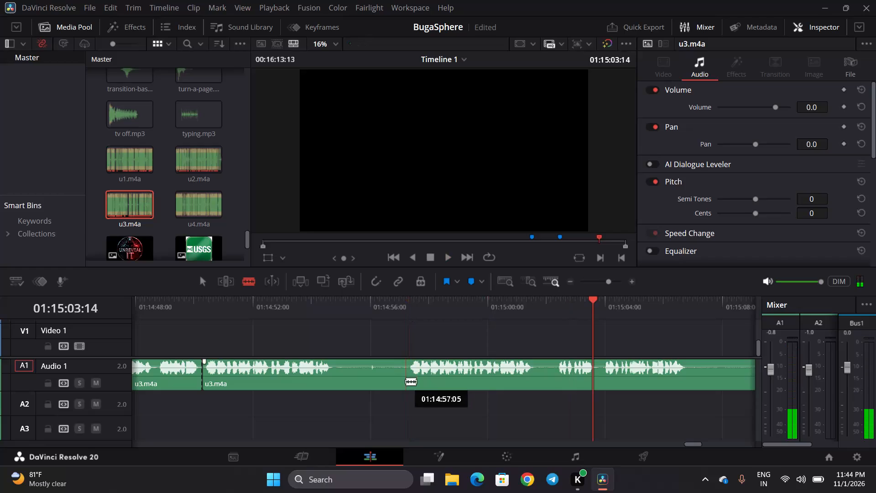
click(534, 311)
key(space)
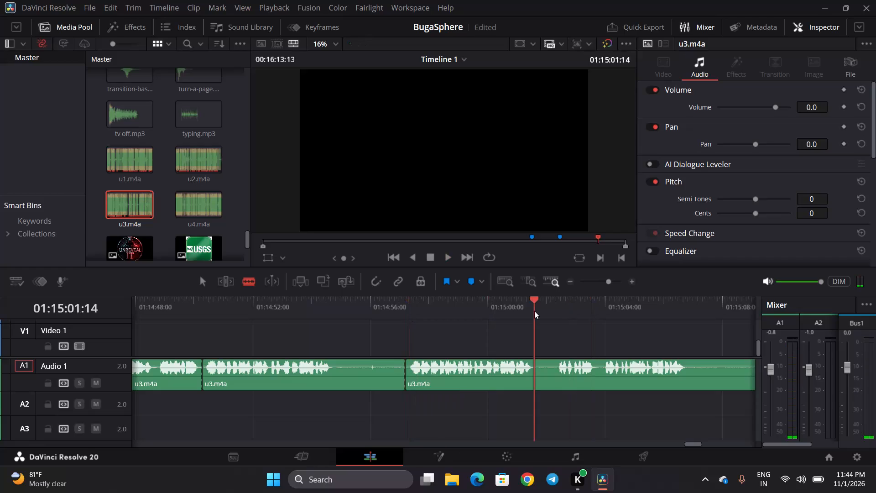
key(space)
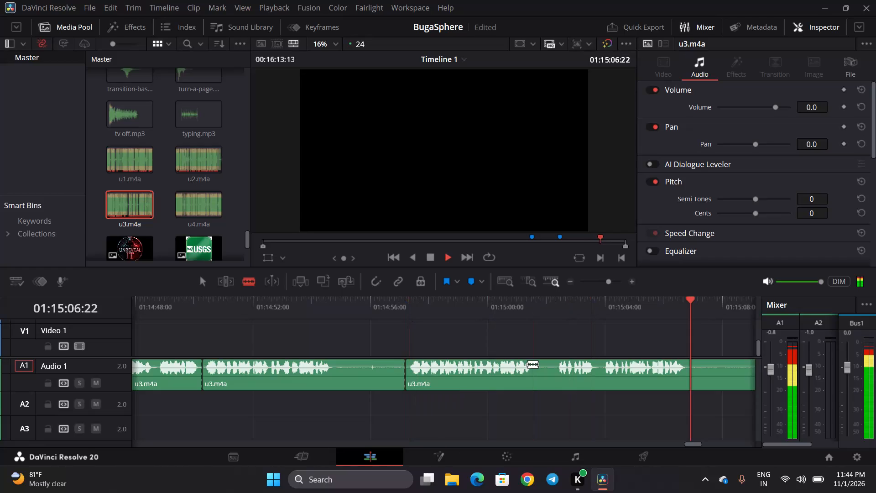
click(536, 377)
Listen to the passages around 01:15:11 and 01:15:04, and cut u3.m4a around the phrase from 01:15:03:20 to 01:15:06:19.
scroll(541, 380, left, 1)
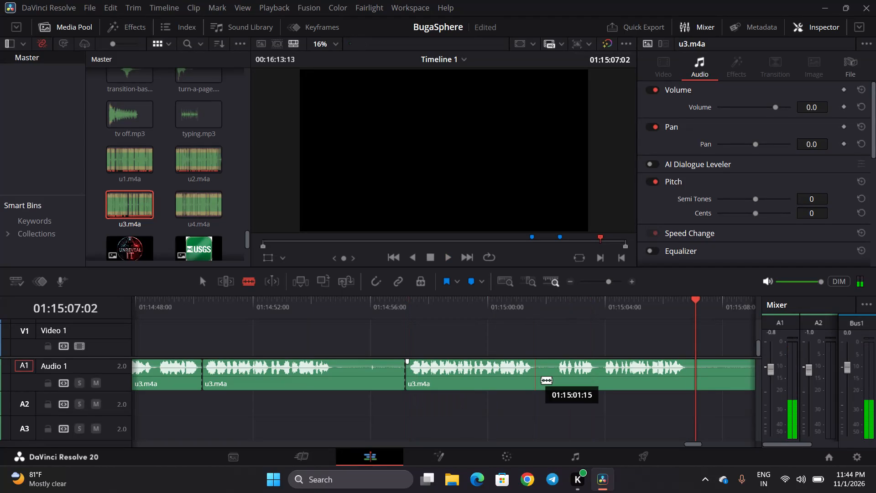
scroll(541, 380, left, 2)
click(624, 313)
key(space)
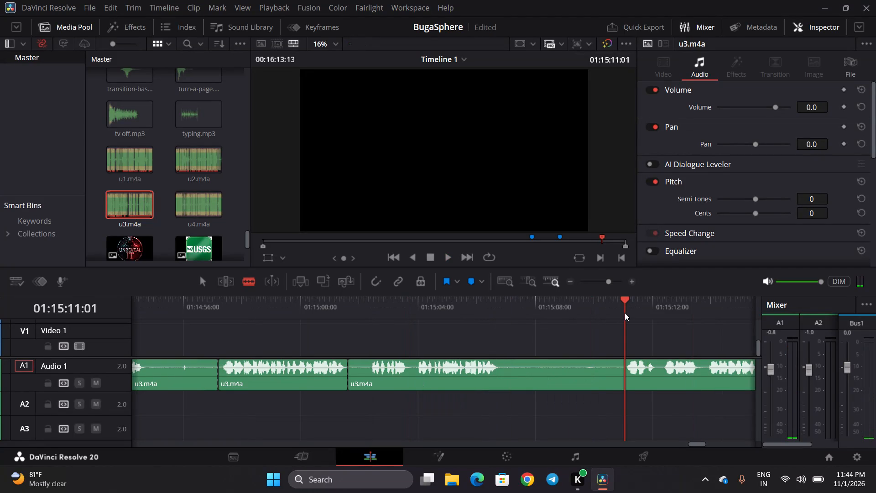
key(space)
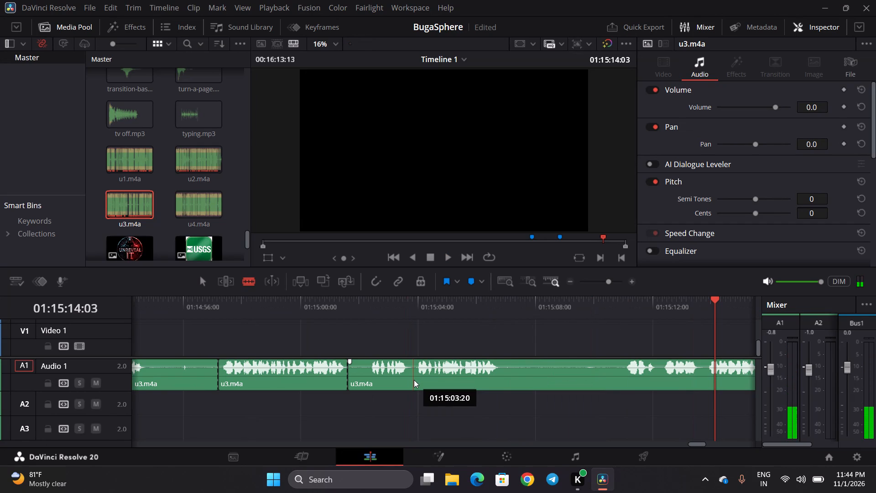
click(414, 380)
scroll(414, 380, left, 1)
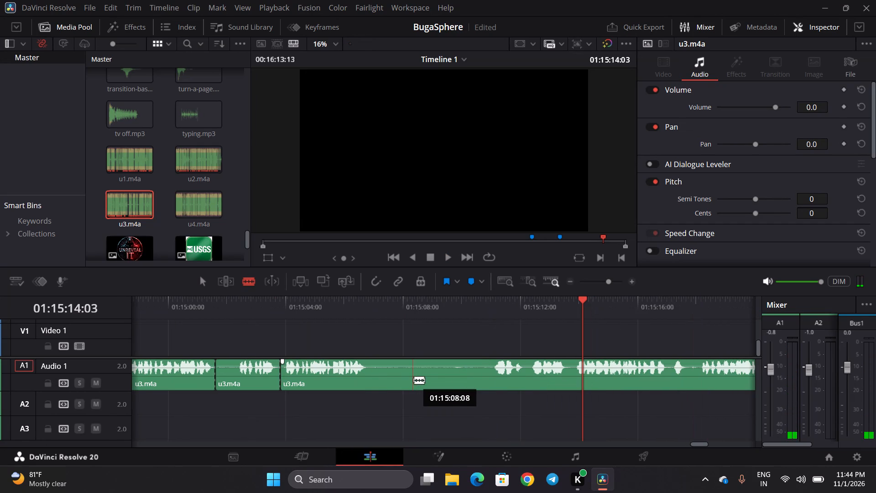
click(290, 309)
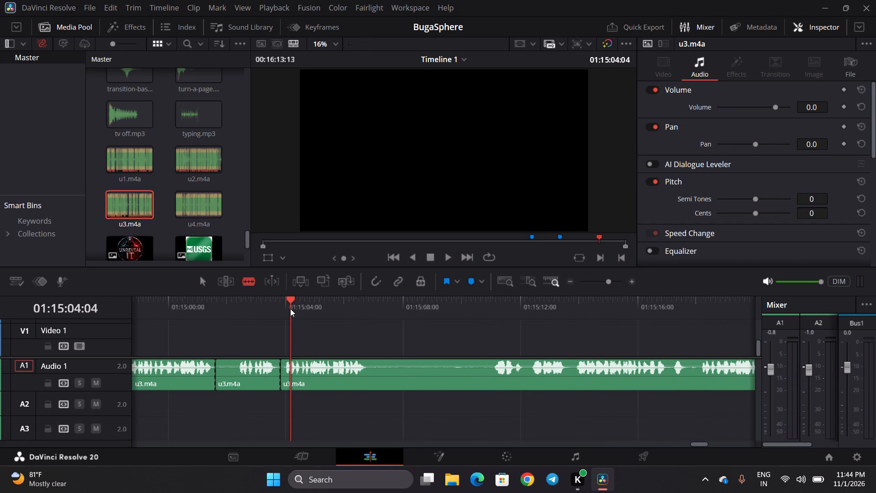
key(space)
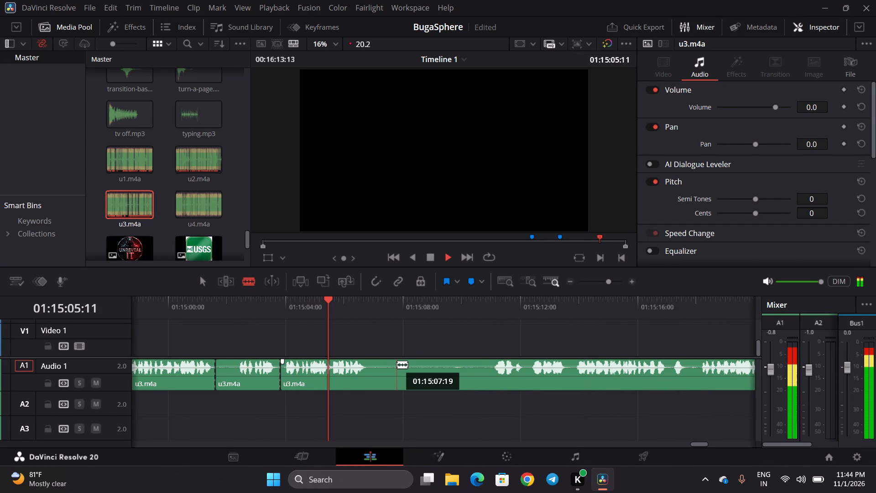
key(space)
click(369, 382)
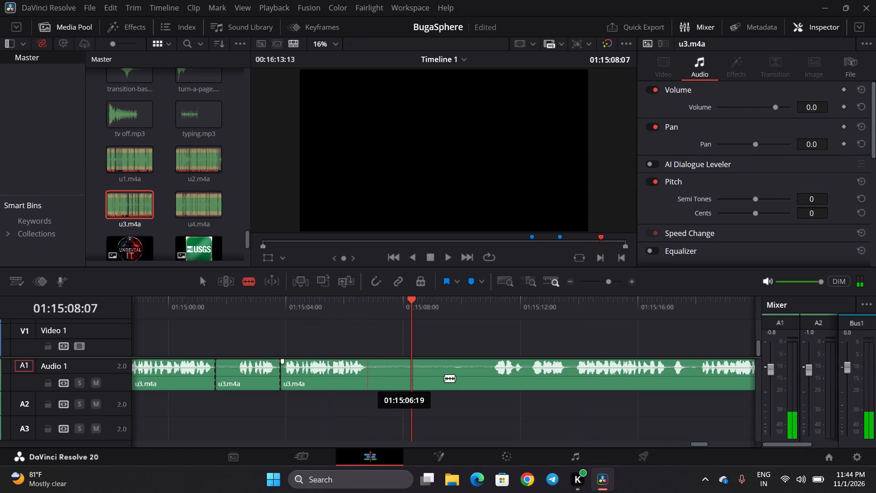
Play the narration after the long silence from about 01:15:11 and cut u3.m4a between phrases at 01:15:13:18.
click(494, 311)
key(space)
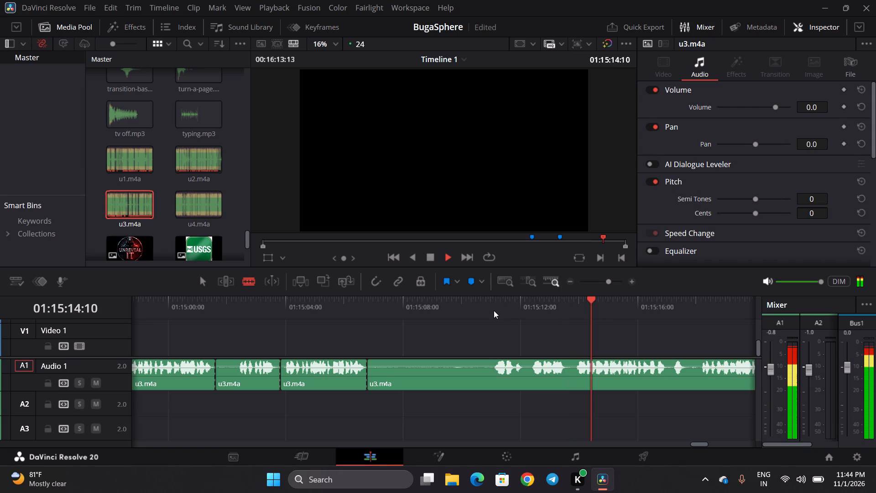
key(space)
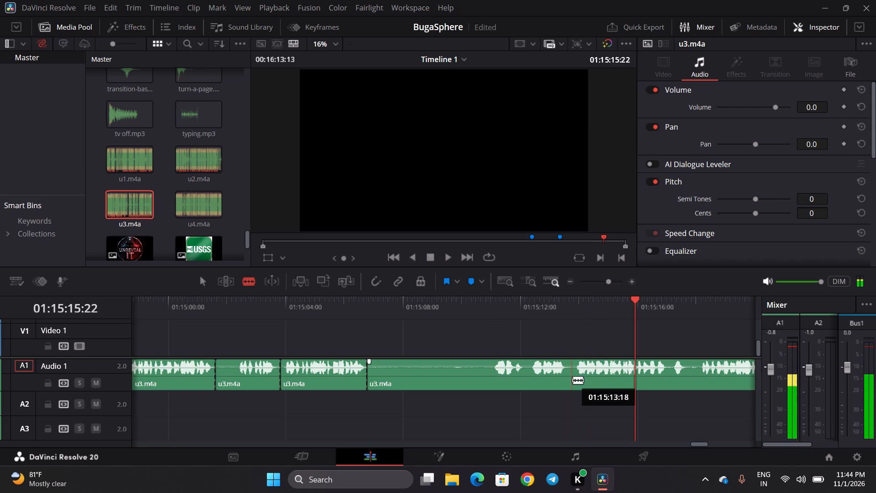
click(573, 380)
Listen to the u3.m4a narration from about 01:15:15 to 01:15:20, replaying the phrase that begins this passage.
scroll(573, 380, left, 1)
key(space)
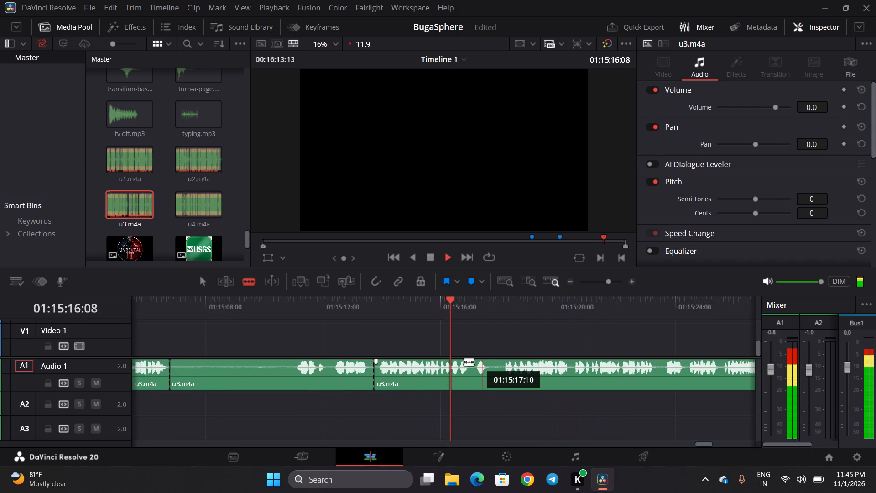
key(space)
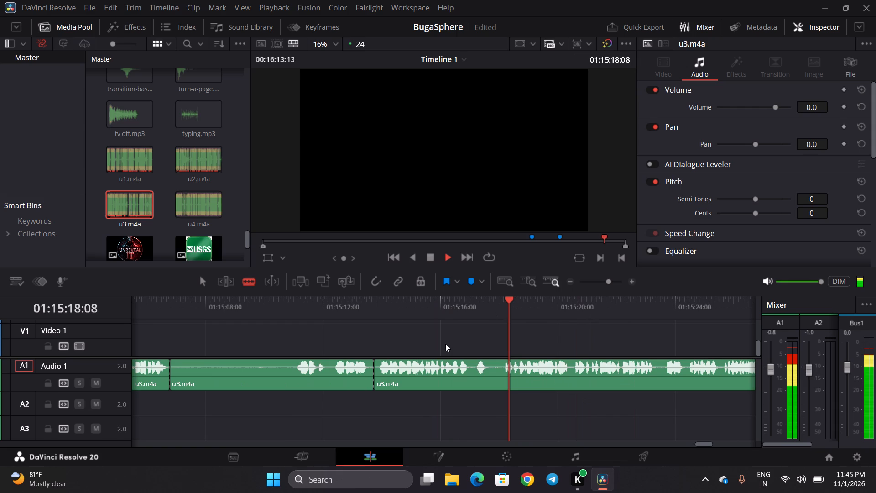
click(430, 309)
key(space)
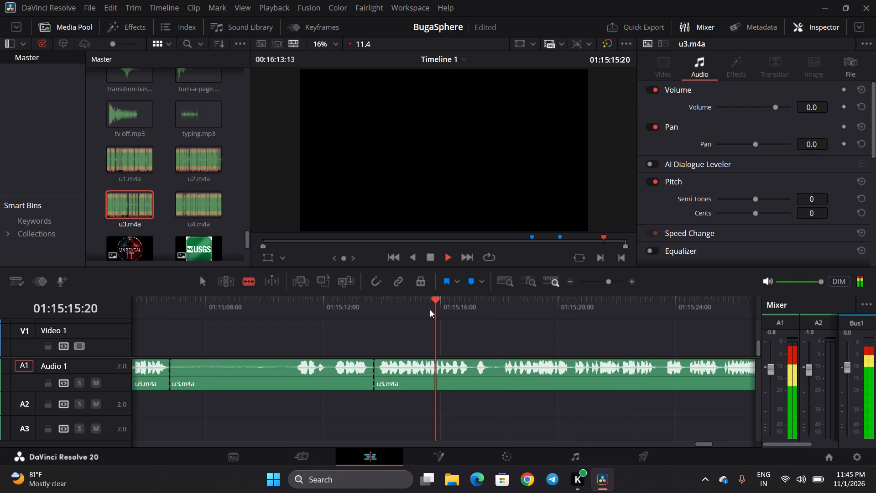
key(space)
click(430, 309)
click(413, 314)
key(space)
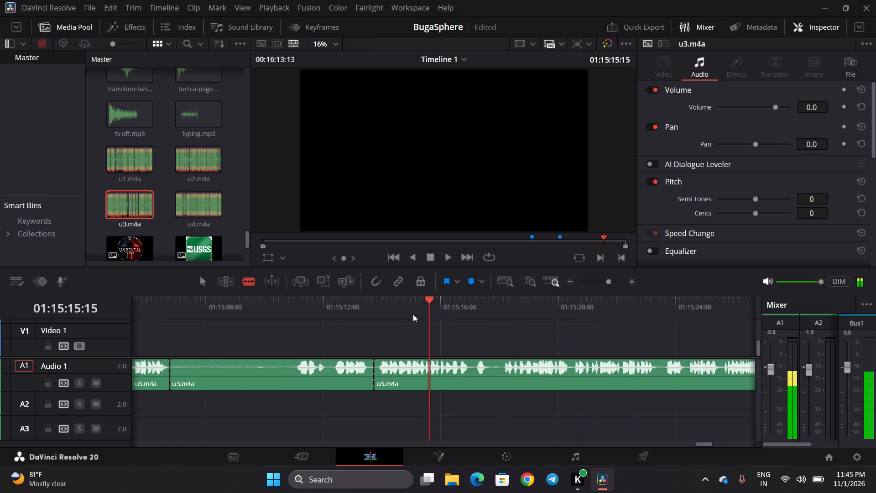
key(space)
key(space)
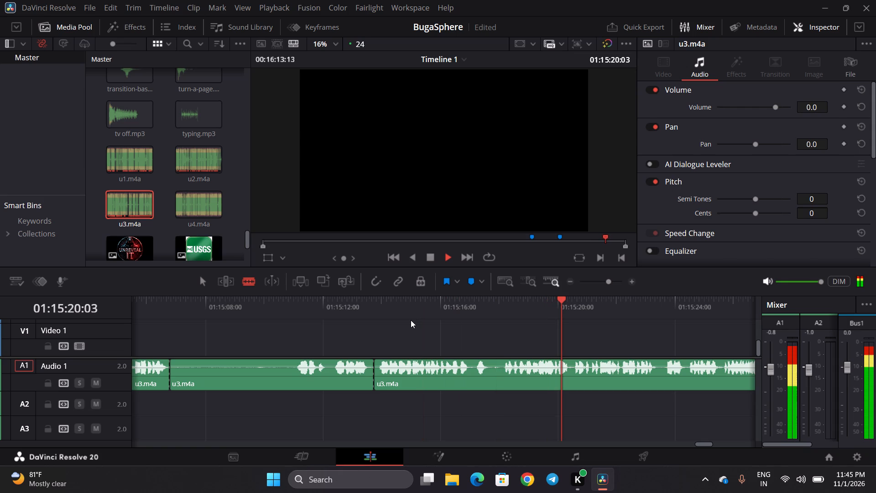
key(space)
Replay the u3.m4a phrase beginning around 01:15:14 and compare it with the phrase around 01:15:18.
click(398, 310)
key(space)
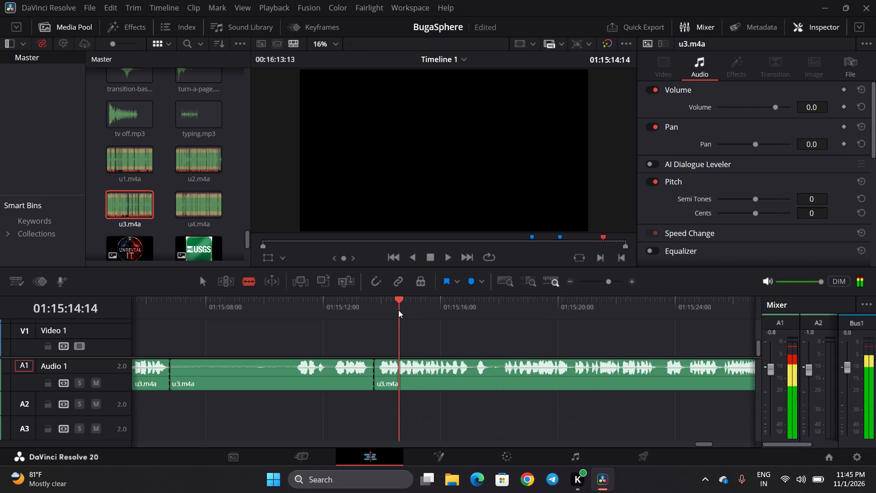
key(space)
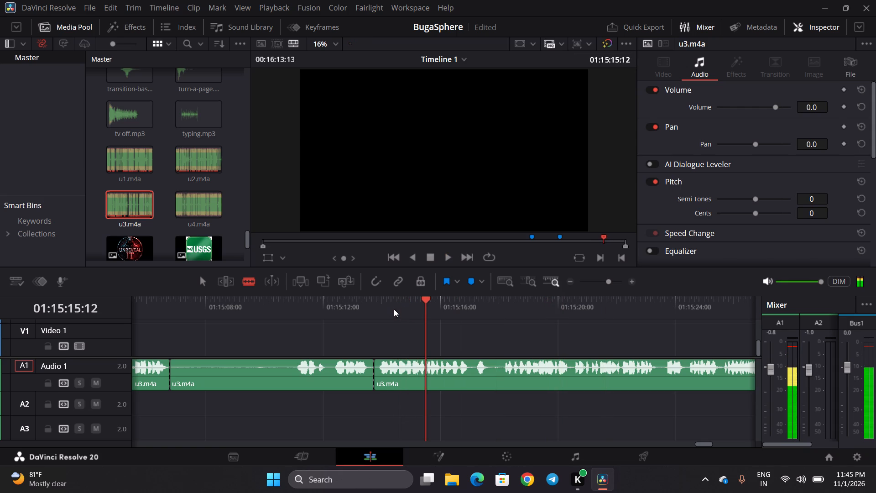
click(385, 309)
key(space)
key(space)
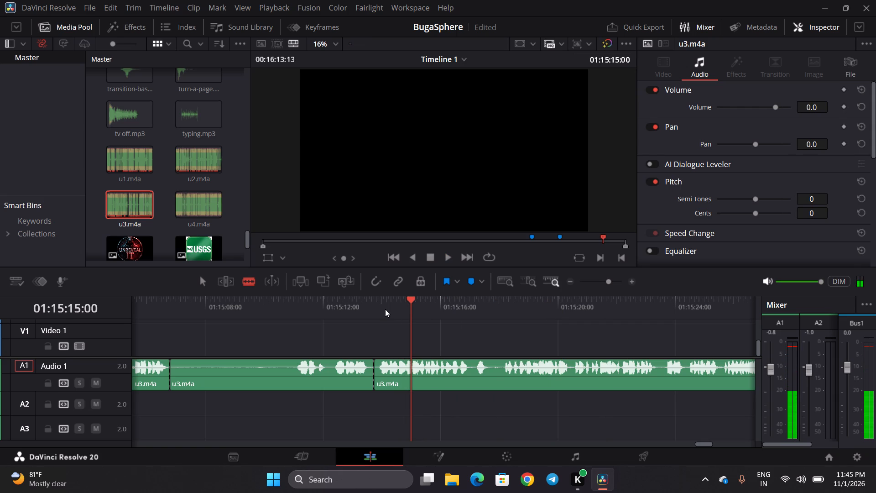
key(space)
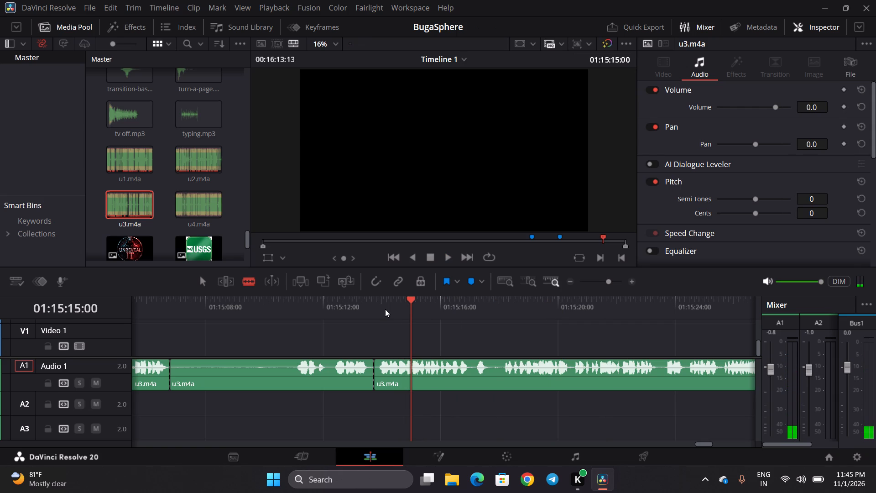
key(space)
key(space)
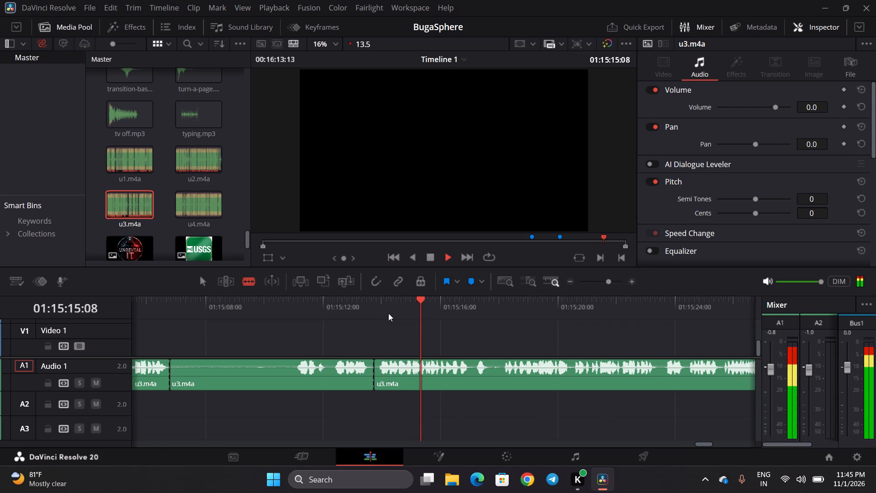
key(space)
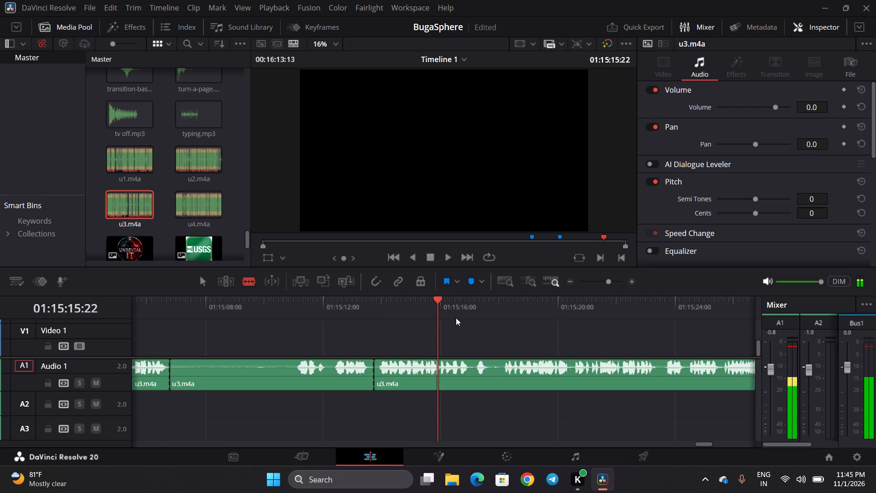
click(496, 308)
key(space)
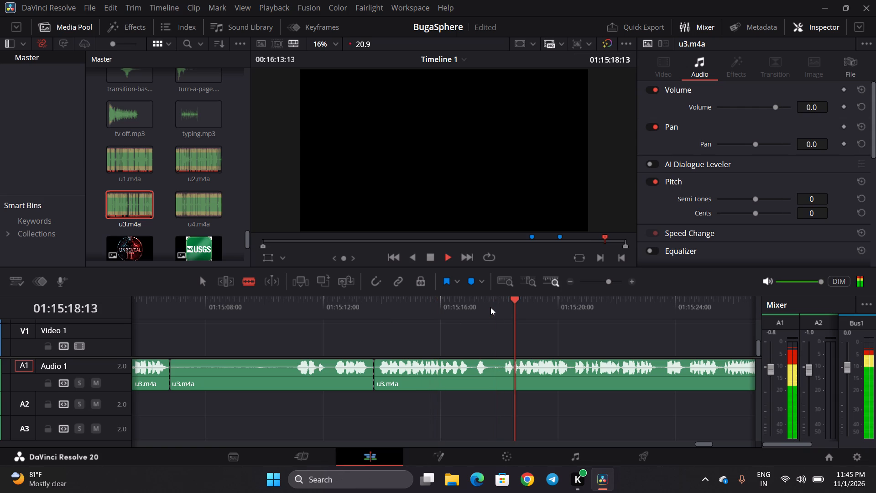
key(space)
Replay the phrase from about 01:15:15 in short bursts and cut u3.m4a at 01:15:15:20.
click(406, 308)
key(space)
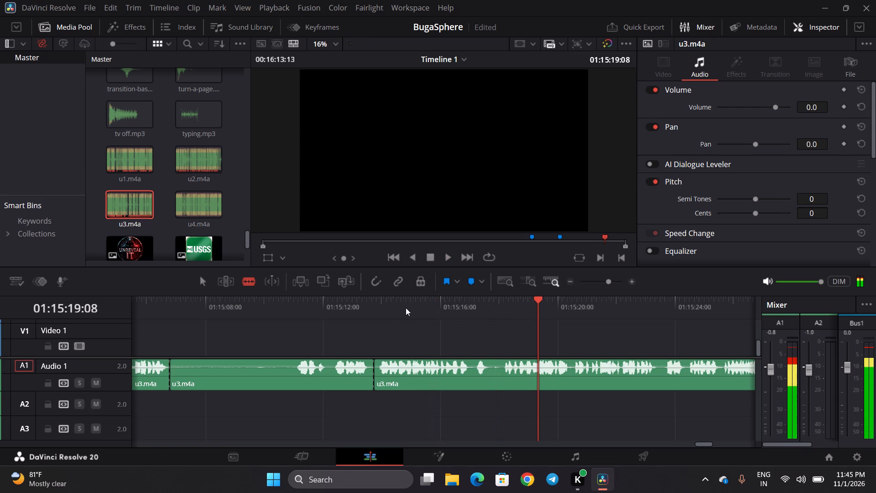
key(space)
key(space)
key(space)
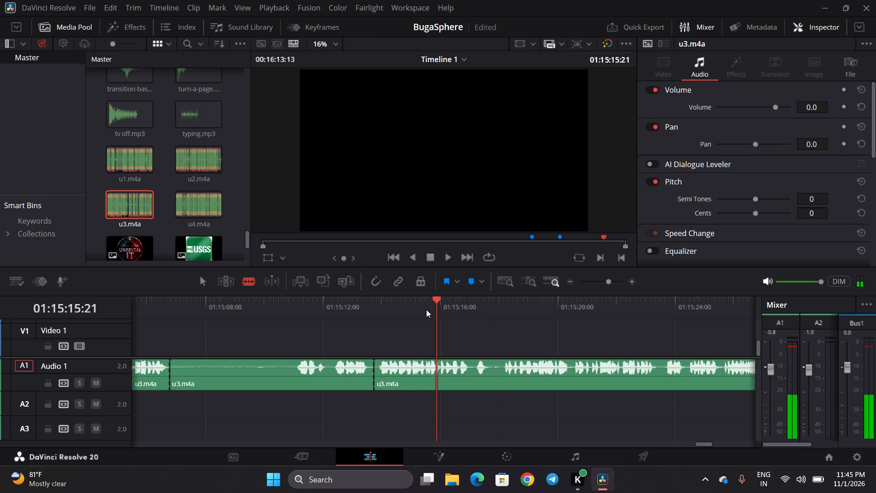
click(426, 309)
key(space)
key(space)
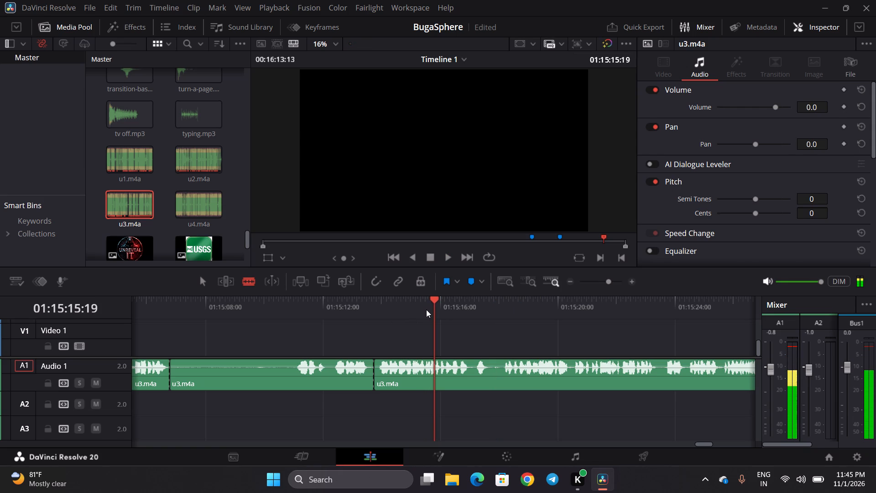
key(space)
key(space)
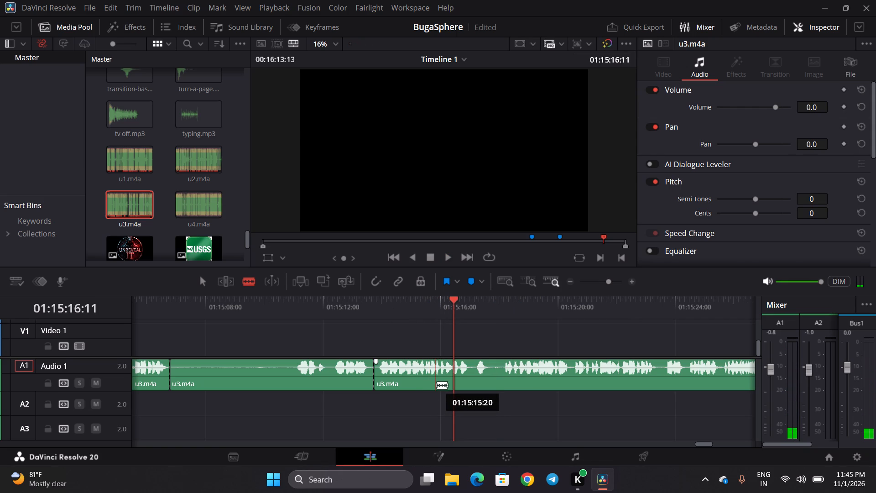
click(438, 385)
Play on from just after the new cut to about 01:15:20 and cut u3.m4a where the phrase starts at about 01:15:18:04.
click(441, 304)
click(441, 304)
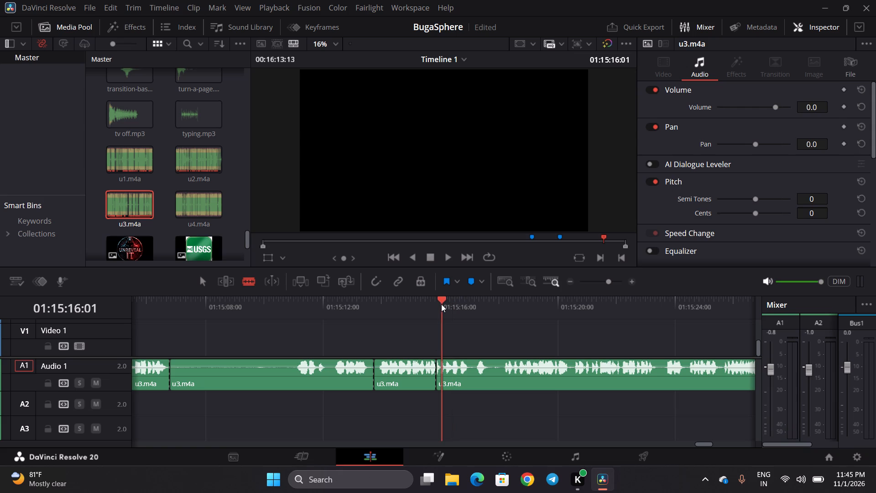
click(440, 306)
click(440, 306)
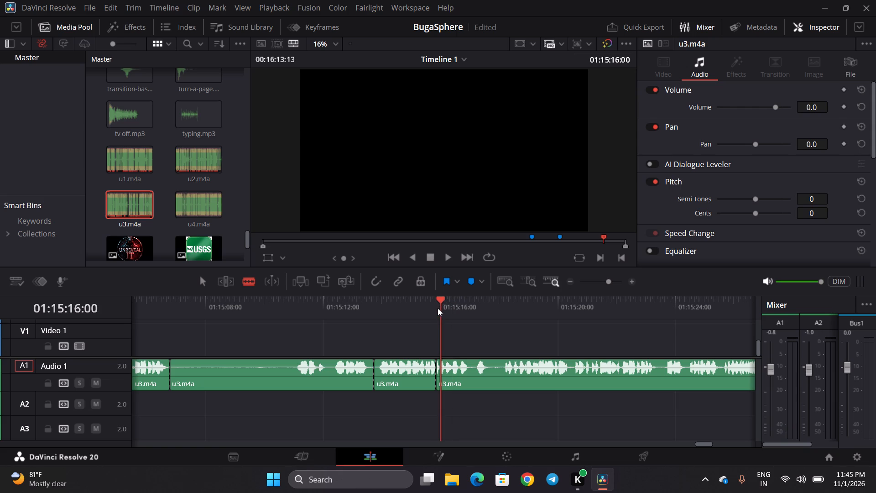
click(438, 308)
key(space)
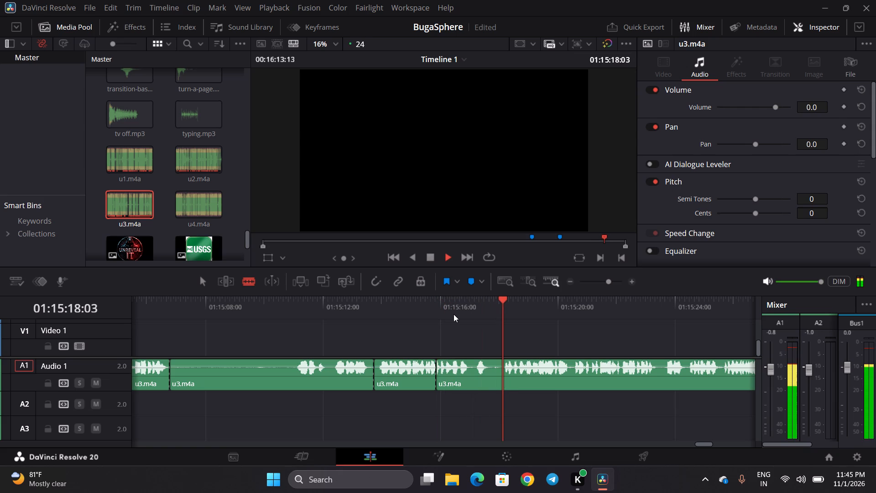
key(space)
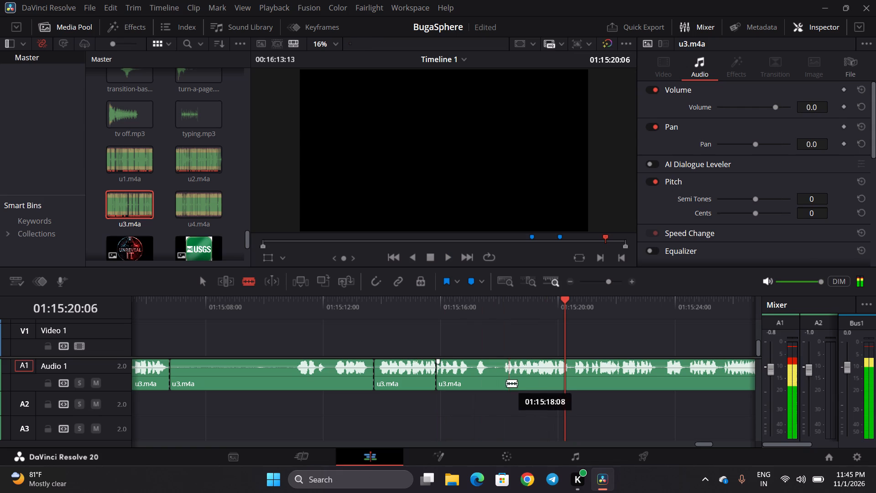
click(506, 383)
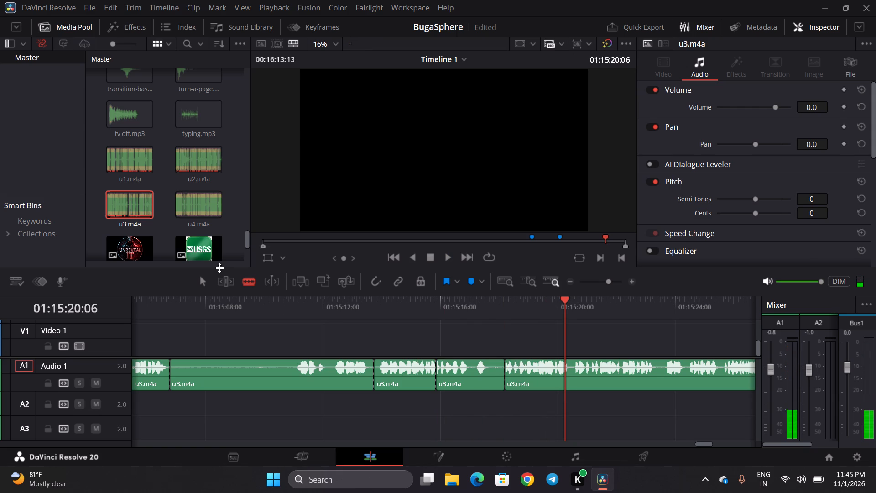
Ripple-delete the u3.m4a section between the cuts at 01:15:15:20 and about 01:15:18:04.
click(206, 277)
click(460, 370)
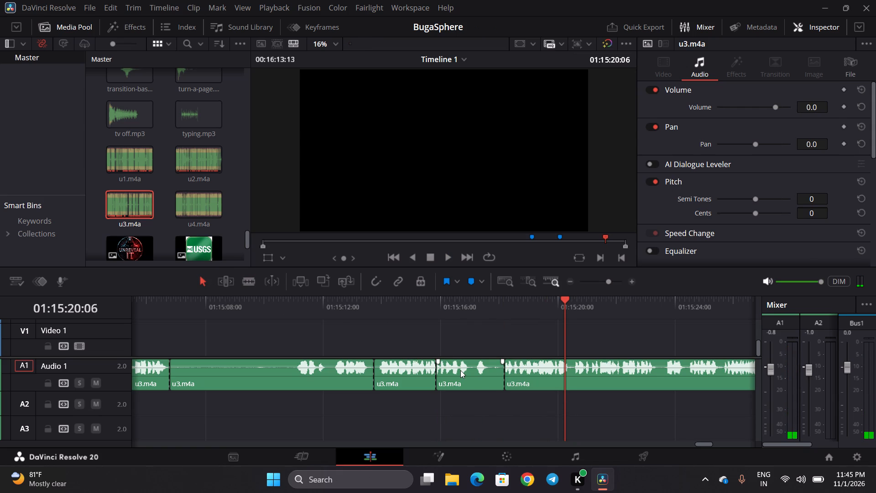
key(BackSpace)
click(460, 370)
key(BackSpace)
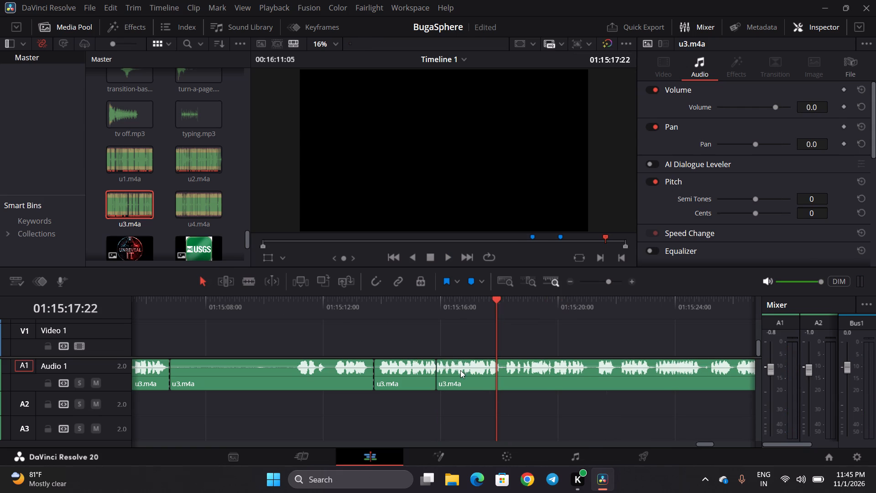
Play the narration across the new join at 01:15:15:20, listening on to about 01:15:20.
click(420, 315)
key(space)
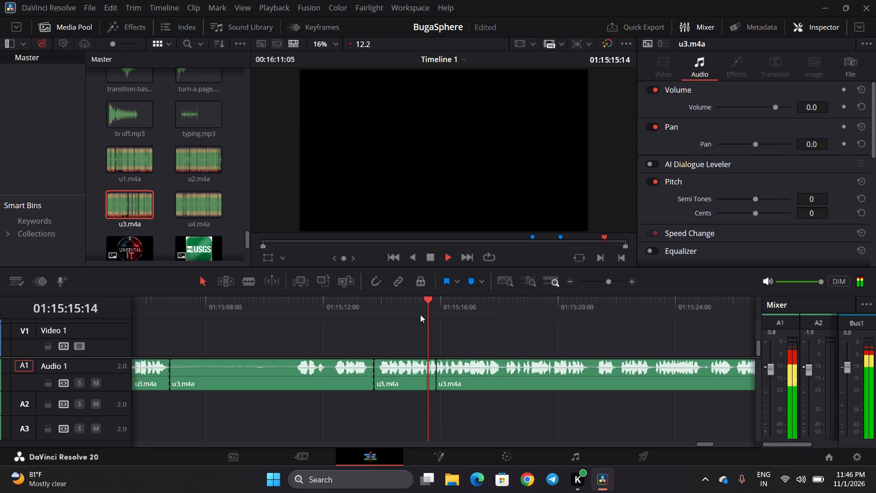
key(space)
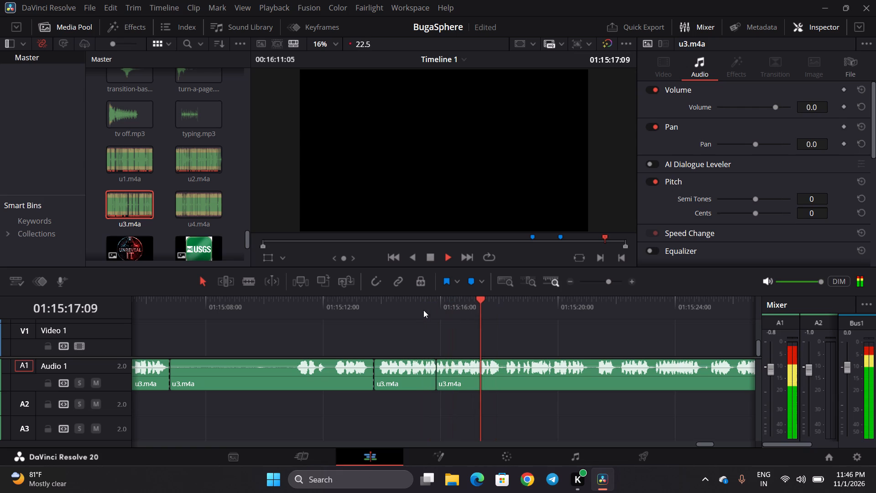
click(423, 310)
key(space)
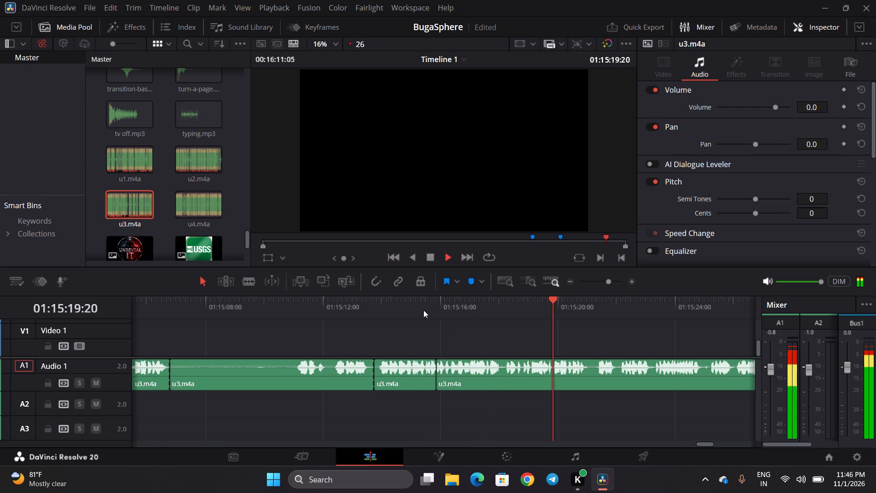
key(space)
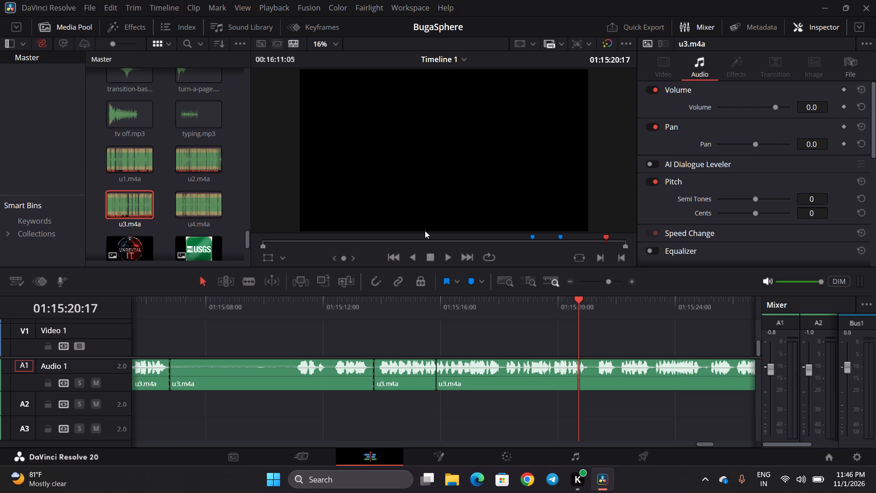
Listen to the narration around 01:15:20 to 01:15:22 and cut u3.m4a in the pause at about 01:15:21:02.
scroll(425, 231, left, 1)
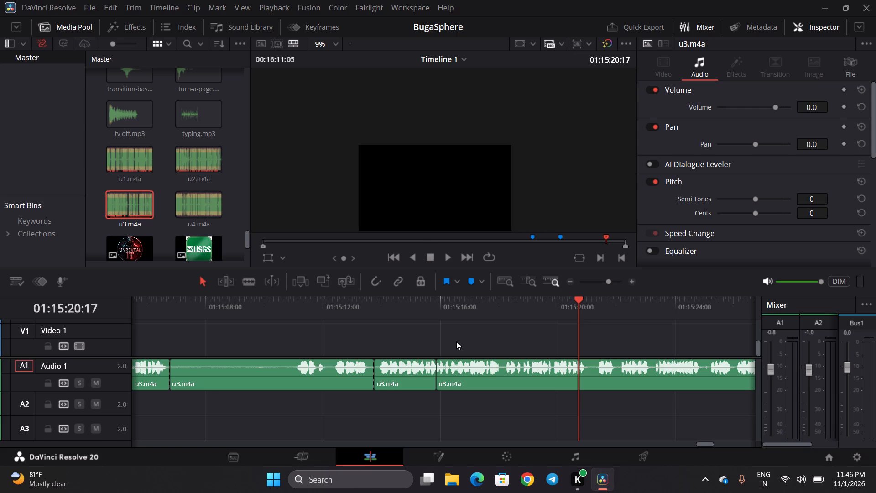
scroll(456, 341, left, 5)
scroll(456, 341, right, 4)
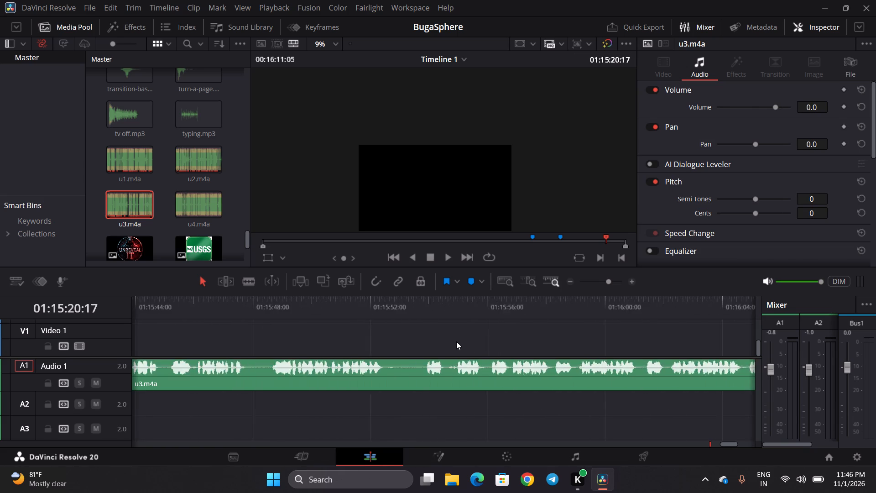
scroll(456, 341, right, 3)
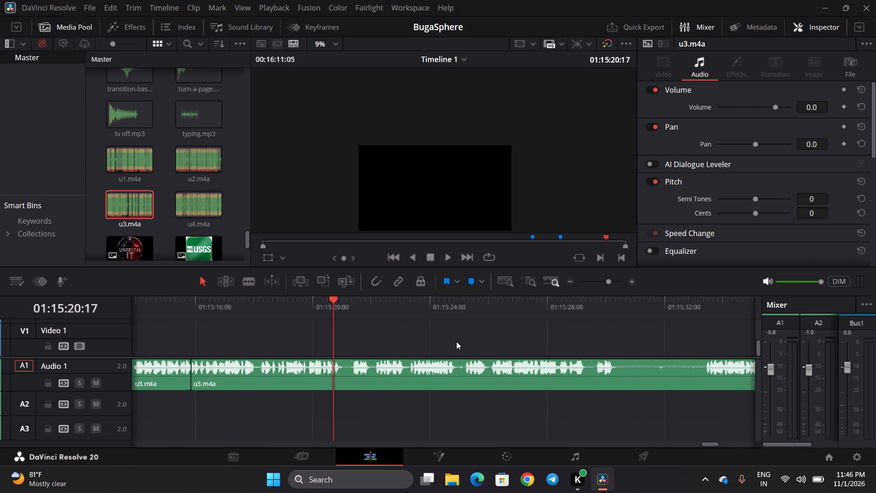
key(space)
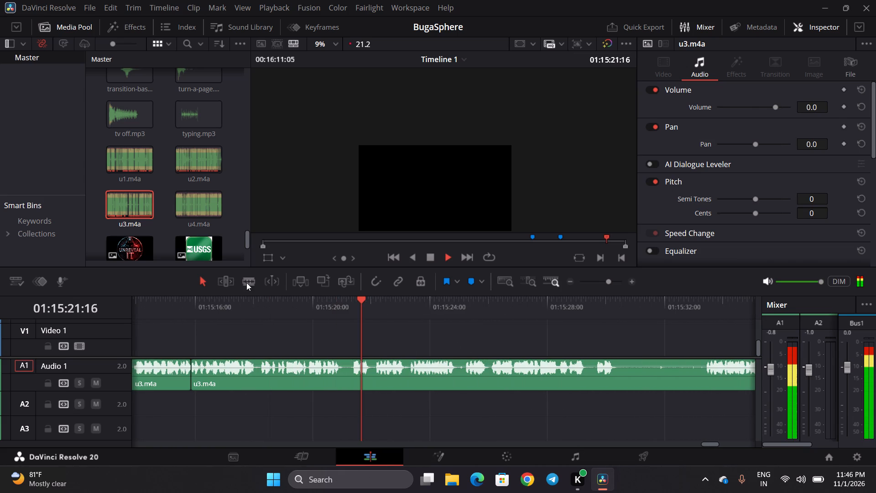
key(space)
click(246, 280)
click(321, 312)
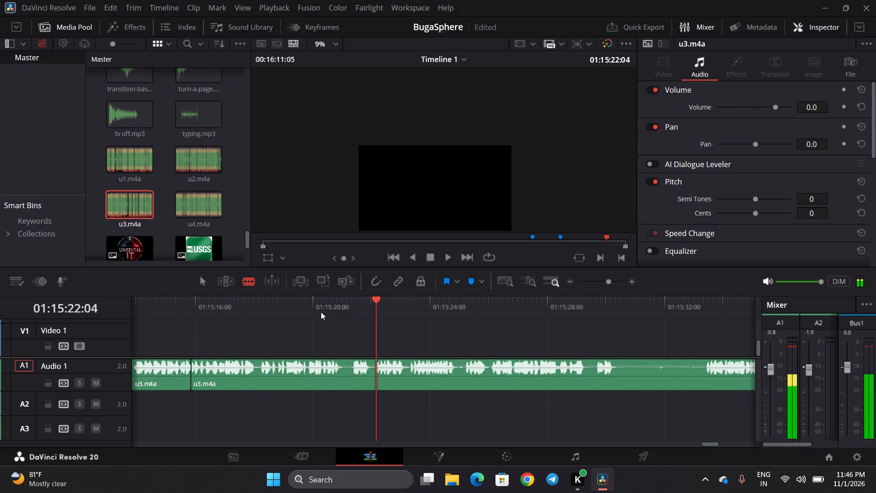
key(space)
key(space)
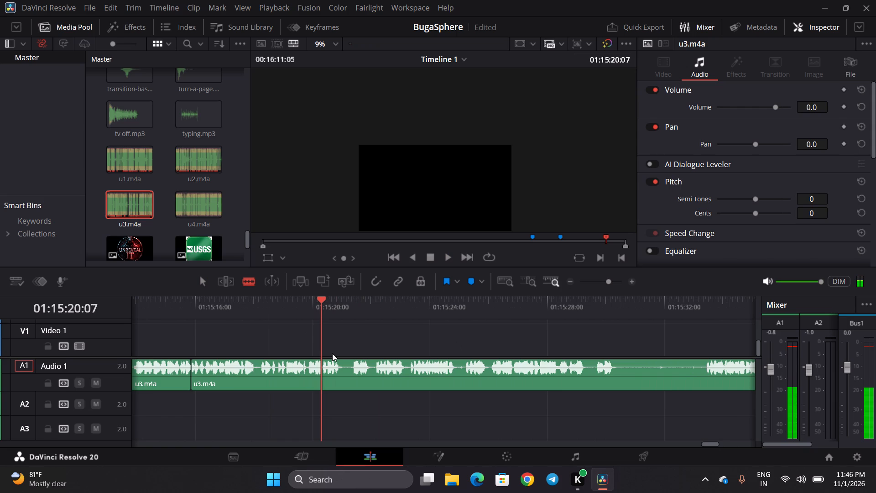
click(345, 380)
Listen on past 01:15:22, undo a misplaced cut, and make a second cut in u3.m4a at about 01:15:21:03, before the next phrase.
key(space)
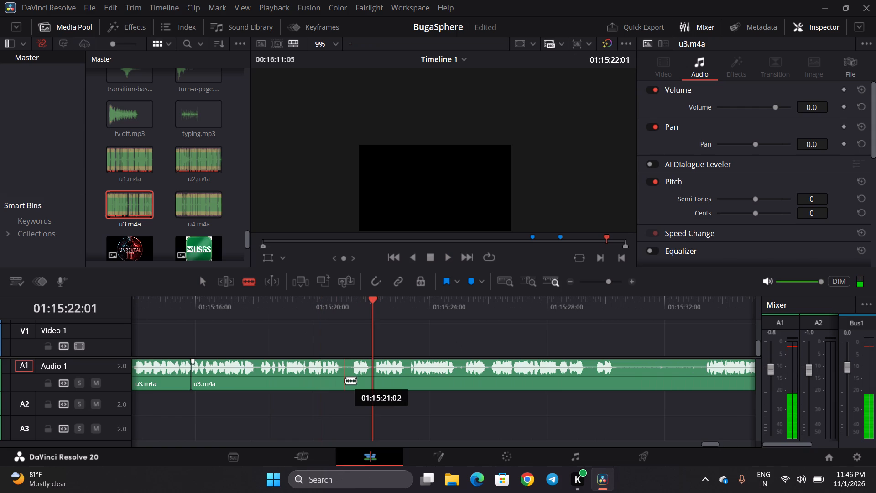
key(space)
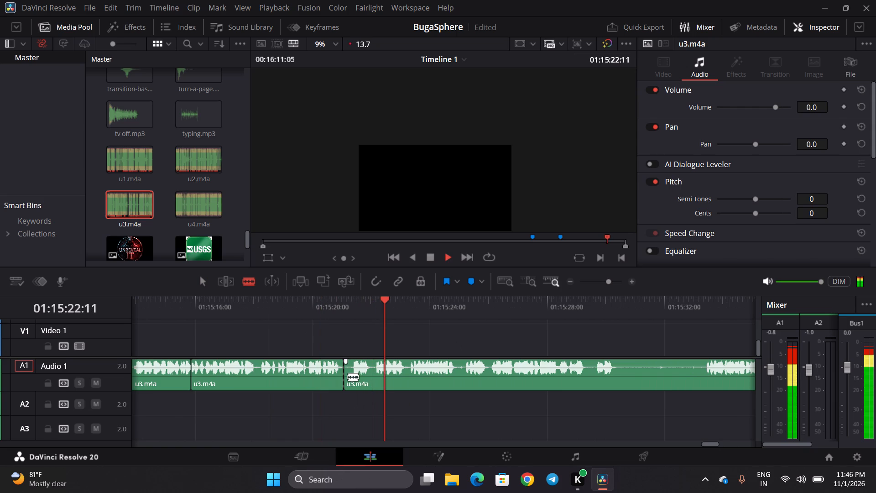
click(348, 377)
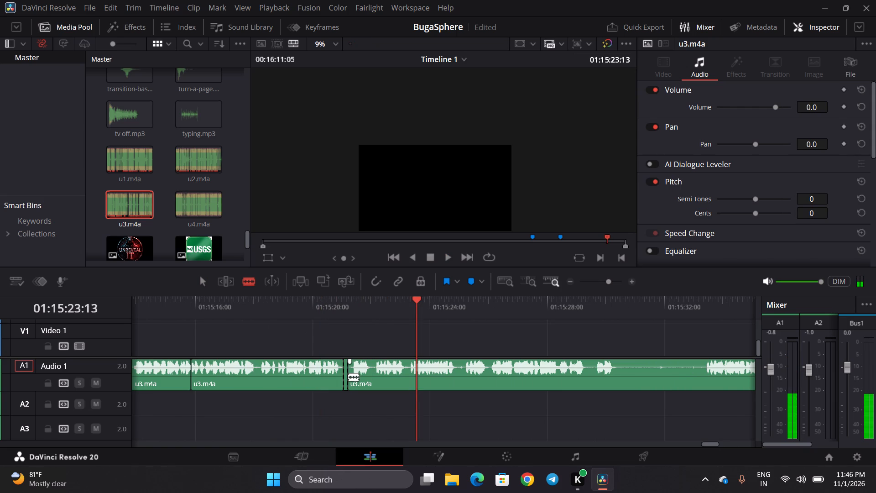
key(ctrl+z)
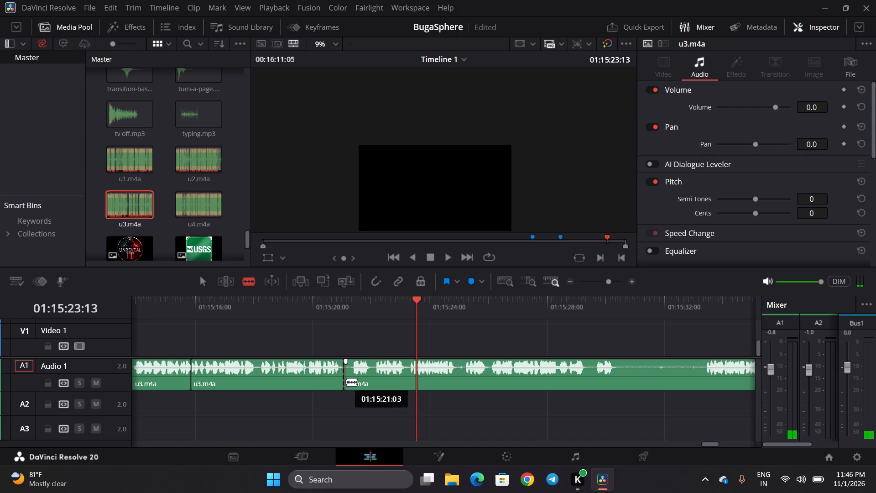
click(347, 382)
Listen to the narration from about 01:15:21 to 01:15:24 and cut u3.m4a in the pause at about 01:15:23:05.
click(355, 307)
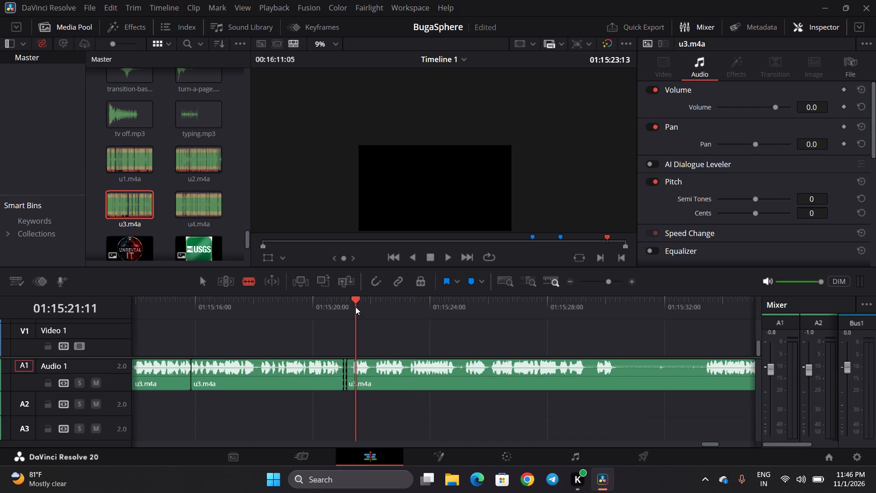
key(space)
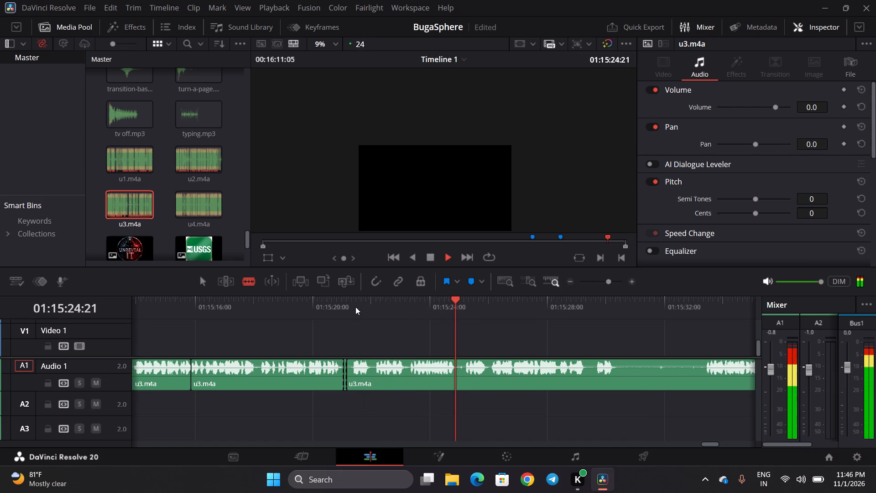
key(space)
click(398, 303)
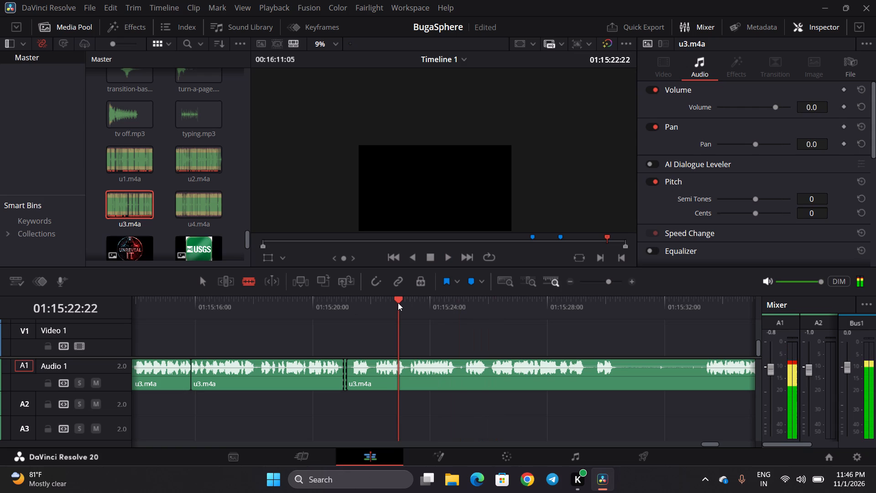
key(space)
key(space)
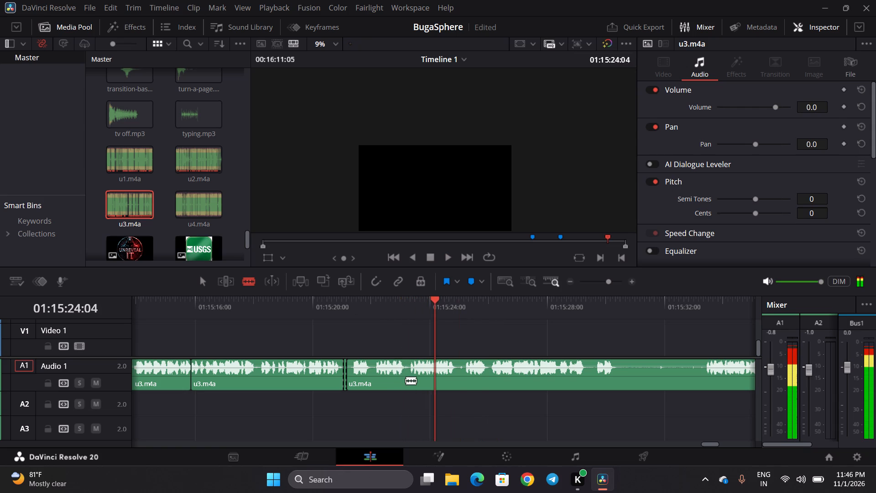
click(407, 381)
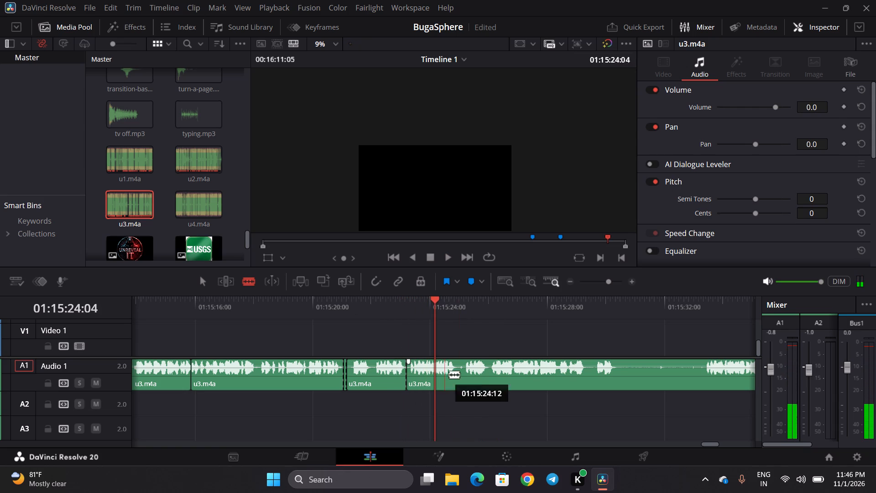
Listen on from about 01:15:25 and cut u3.m4a in the pause at 01:15:25:03, before the next phrase.
click(462, 314)
key(space)
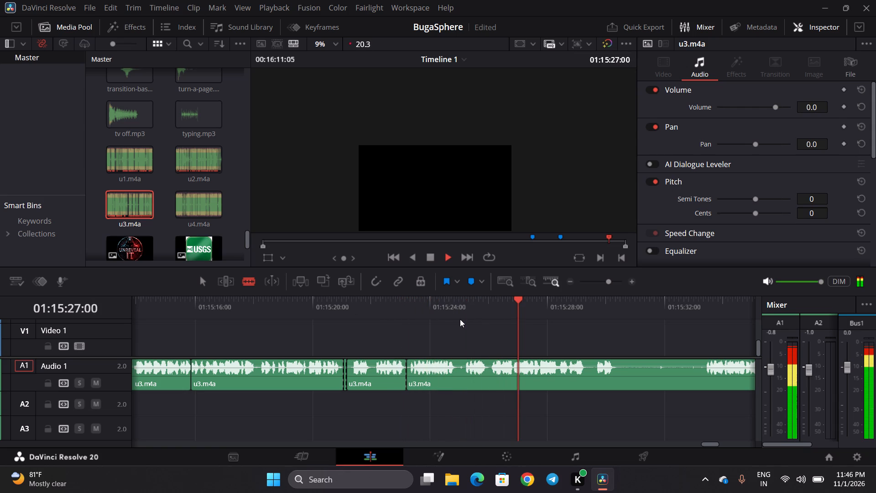
key(space)
click(464, 371)
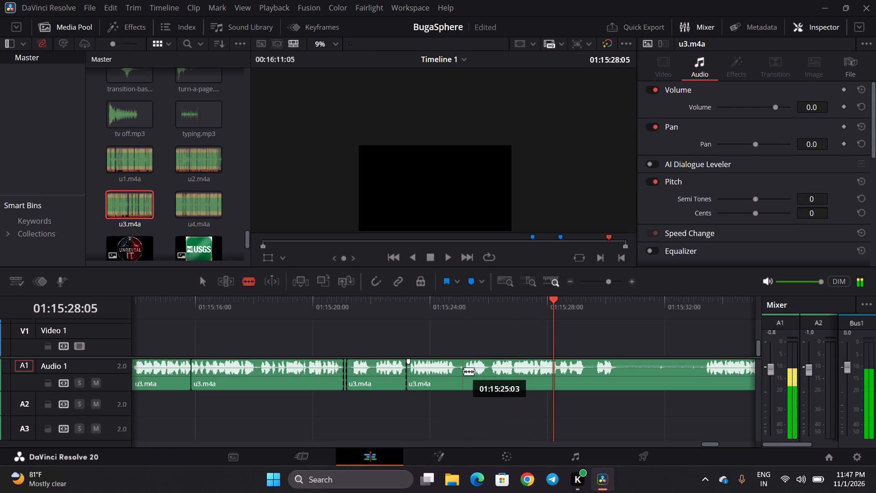
Play the narration on to about 01:15:34, and replay the phrases from 01:15:23:07 and 01:15:25:21 to compare the takes.
key(space)
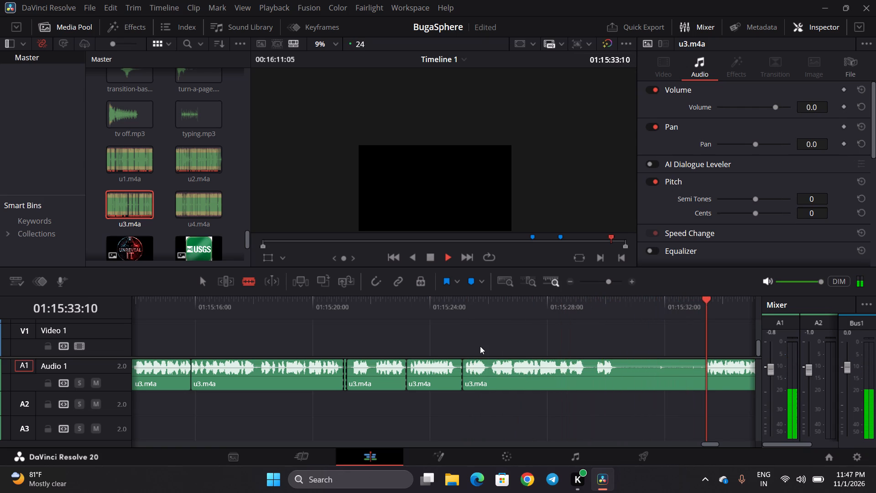
key(space)
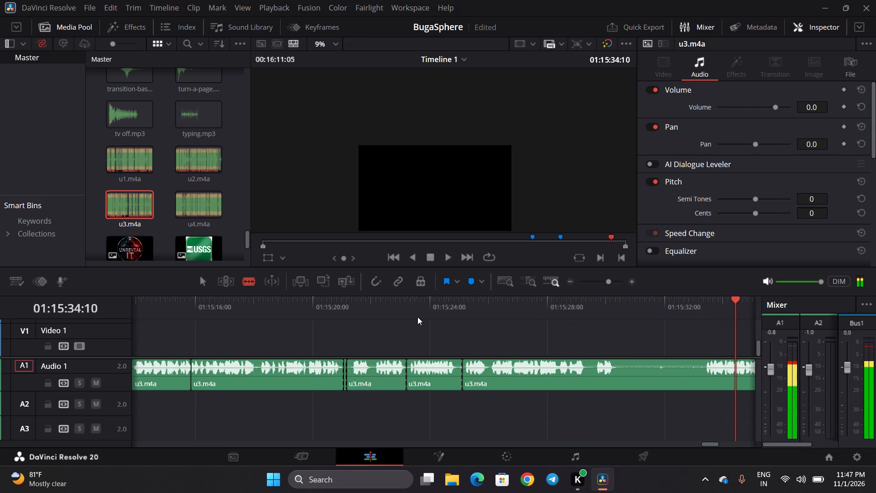
click(409, 314)
key(space)
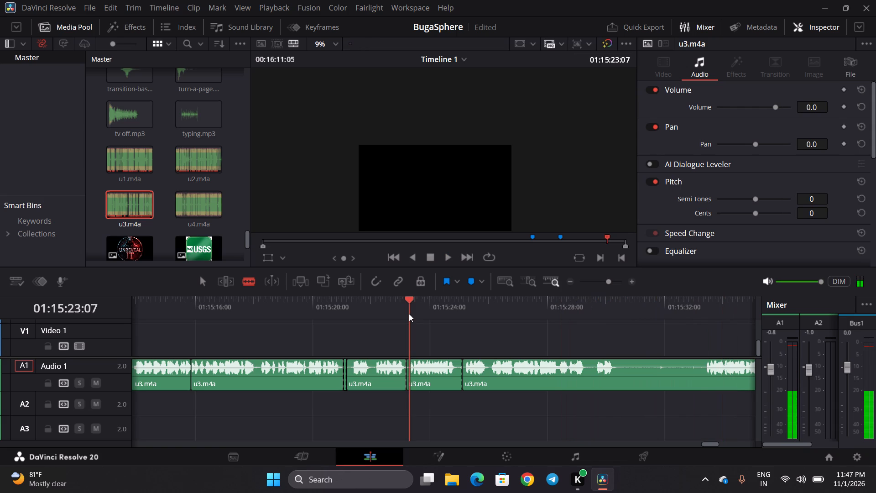
key(space)
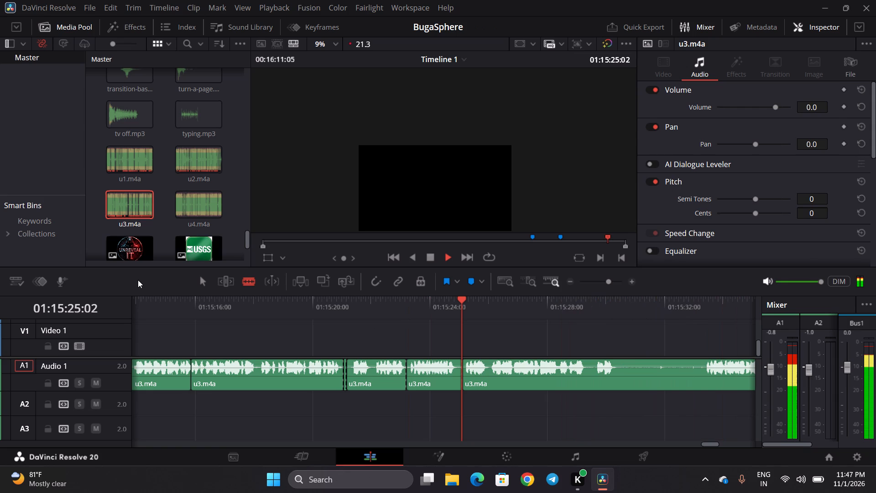
scroll(522, 348, left, 1)
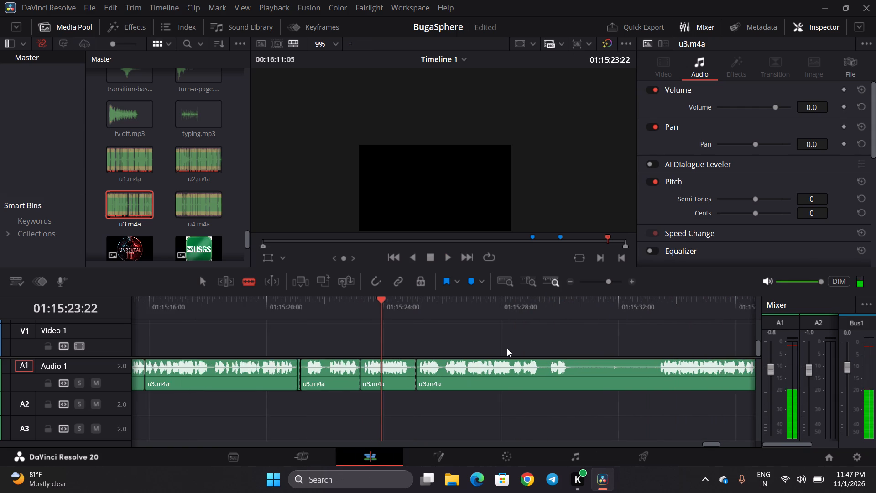
scroll(507, 348, left, 1)
click(399, 309)
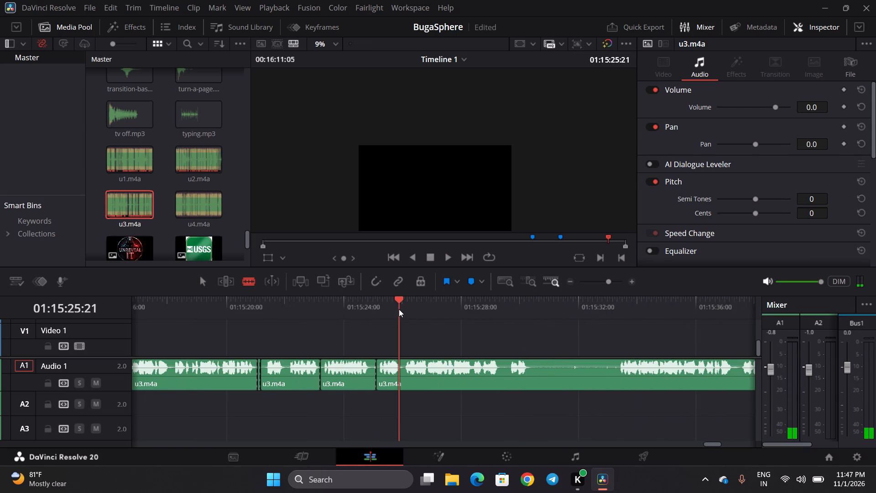
key(space)
key(space)
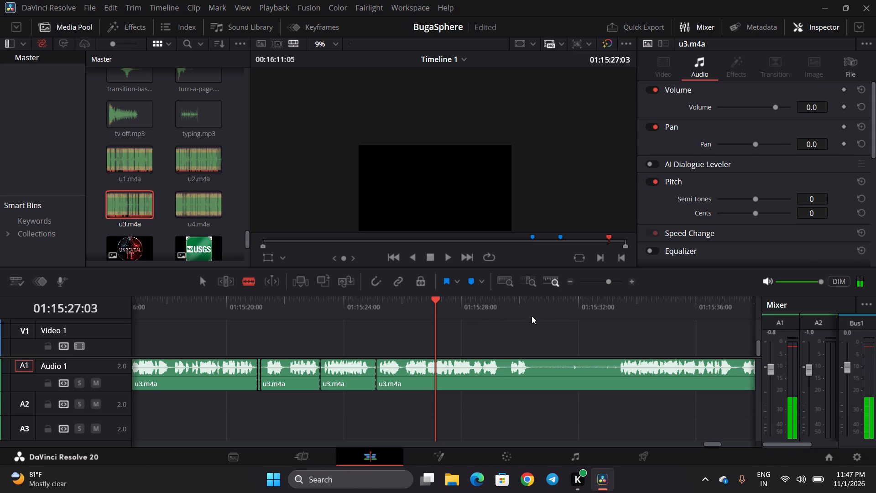
Listen to the phrase starting after the long pause near 01:15:33 and cut u3.m4a just before it, at 01:15:33:06.
click(612, 307)
key(space)
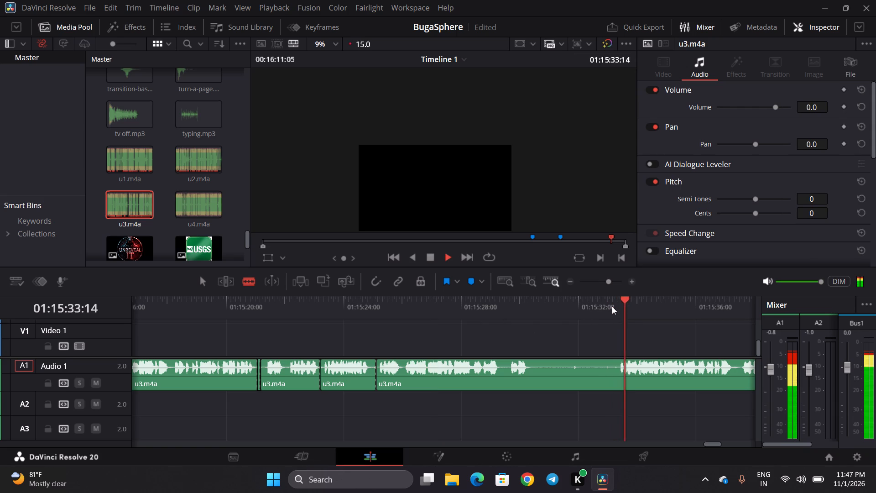
key(space)
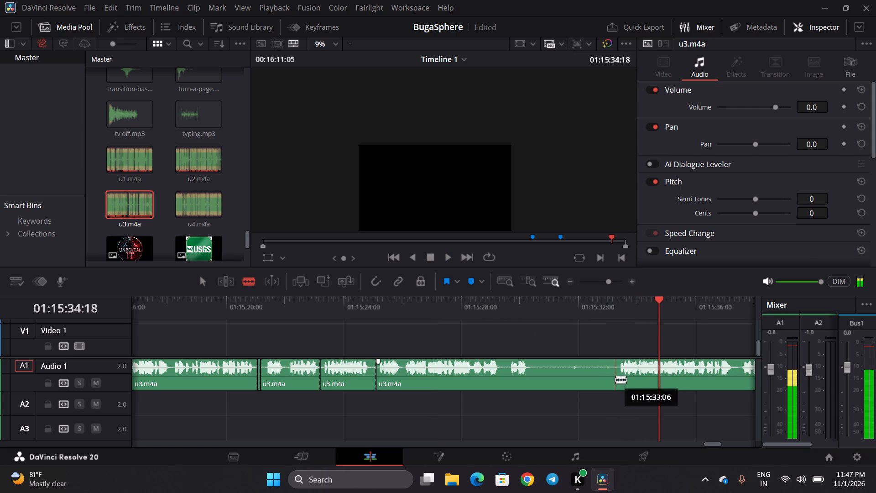
click(617, 380)
Listen on from 01:15:34:18 to about 01:15:35 and examine the waveform of the following phrases up to about 01:15:41.
key(space)
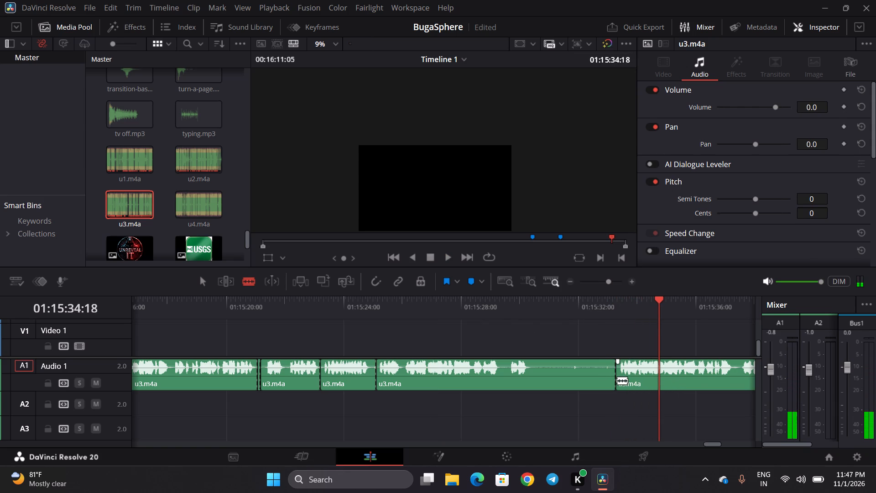
key(space)
scroll(617, 380, left, 1)
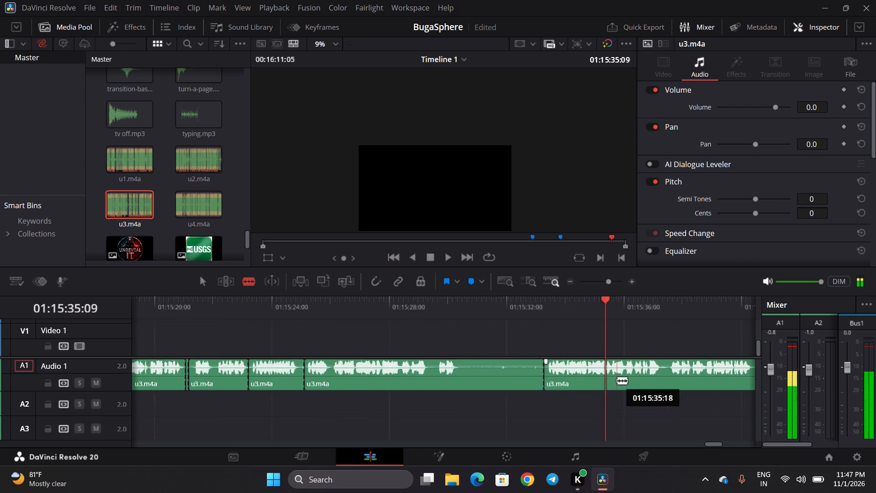
scroll(617, 380, left, 3)
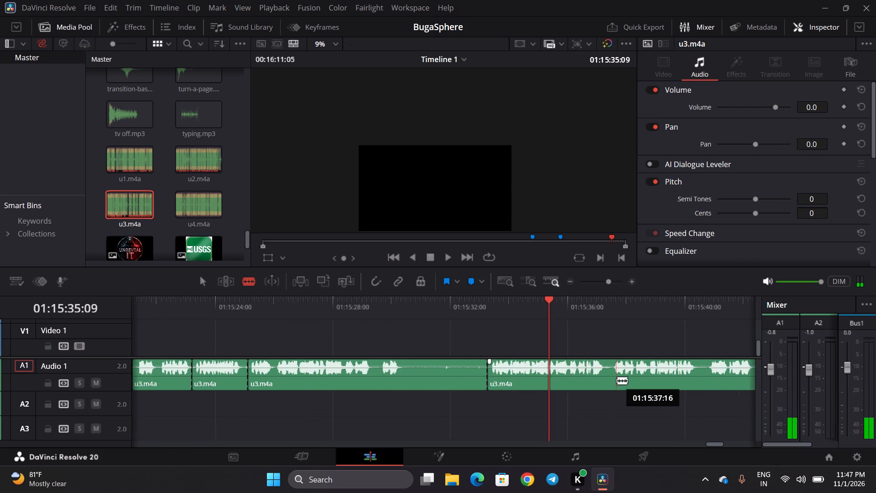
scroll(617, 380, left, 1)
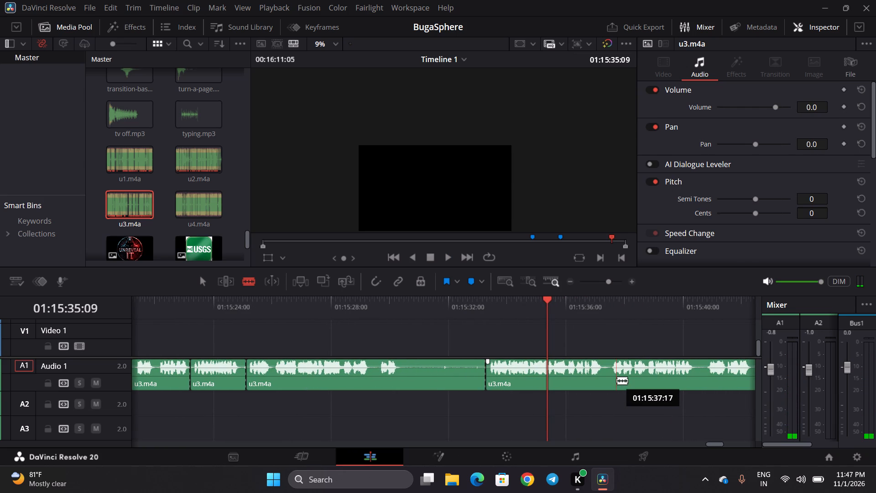
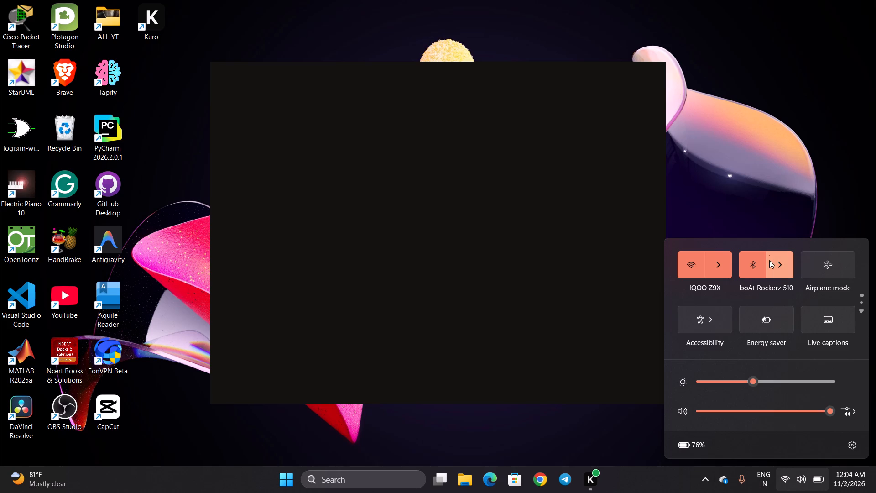
Turn off Bluetooth on the computer, disconnecting the boAt Rockerz 510 headphones.
click(755, 262)
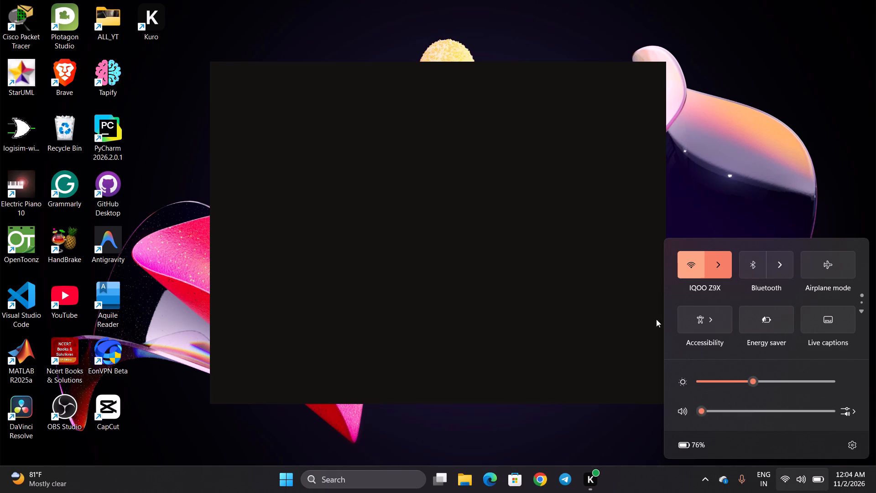